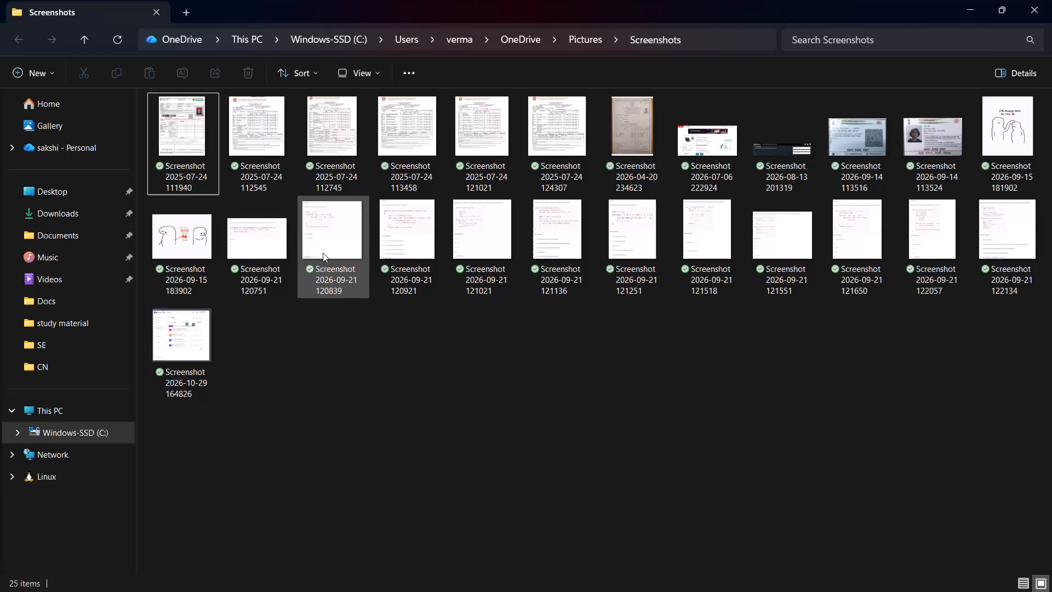
# Preview the Support page screenshot dated 2026-10-29 and copy its image file from the Screenshots folder.
pyautogui.doubleClick(197, 338)
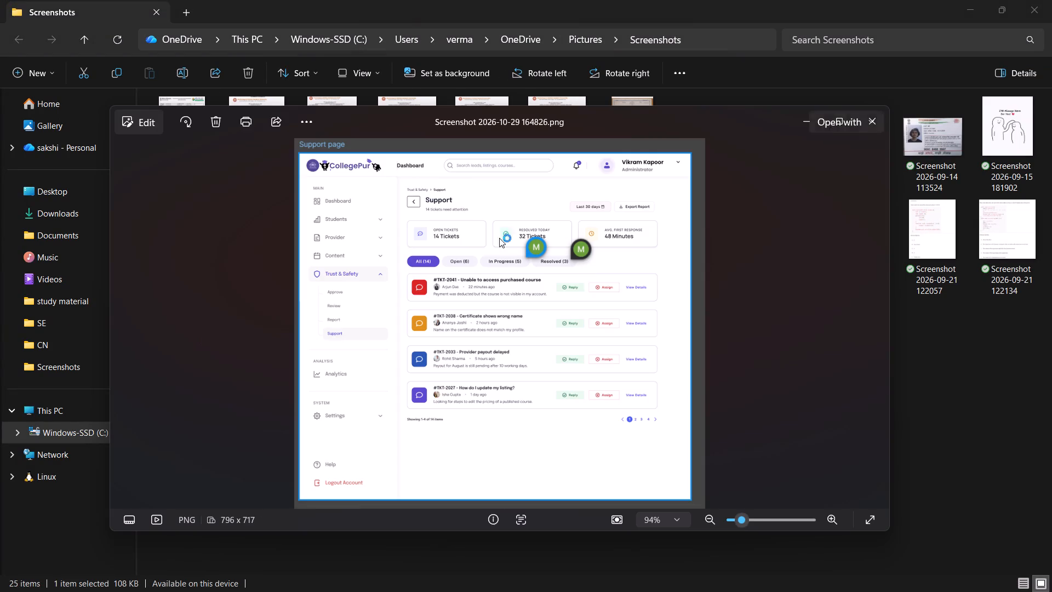
pyautogui.click(878, 121)
pyautogui.hotkey('alt', 'Tab')
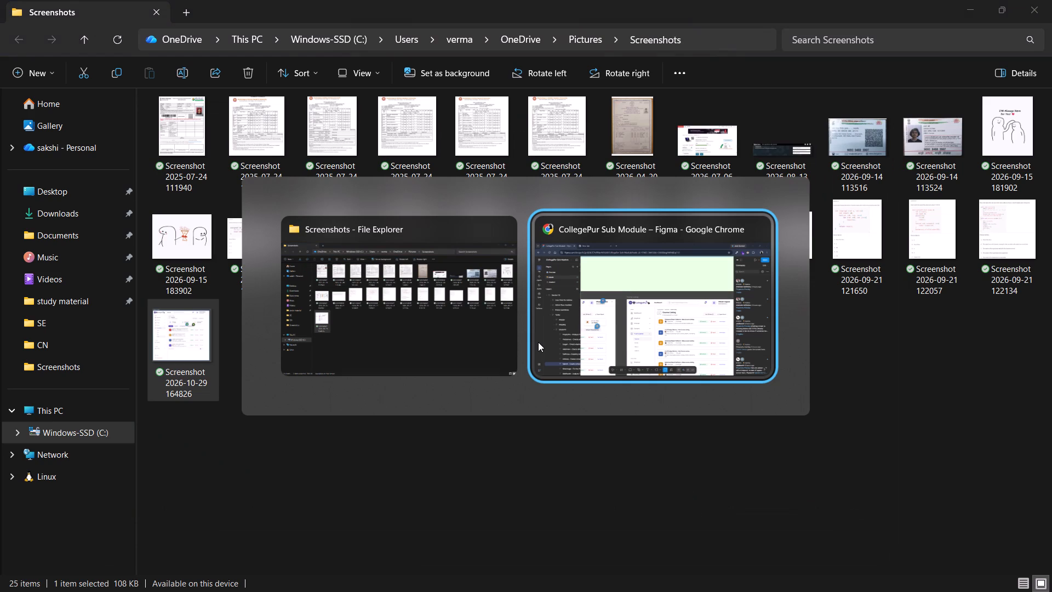
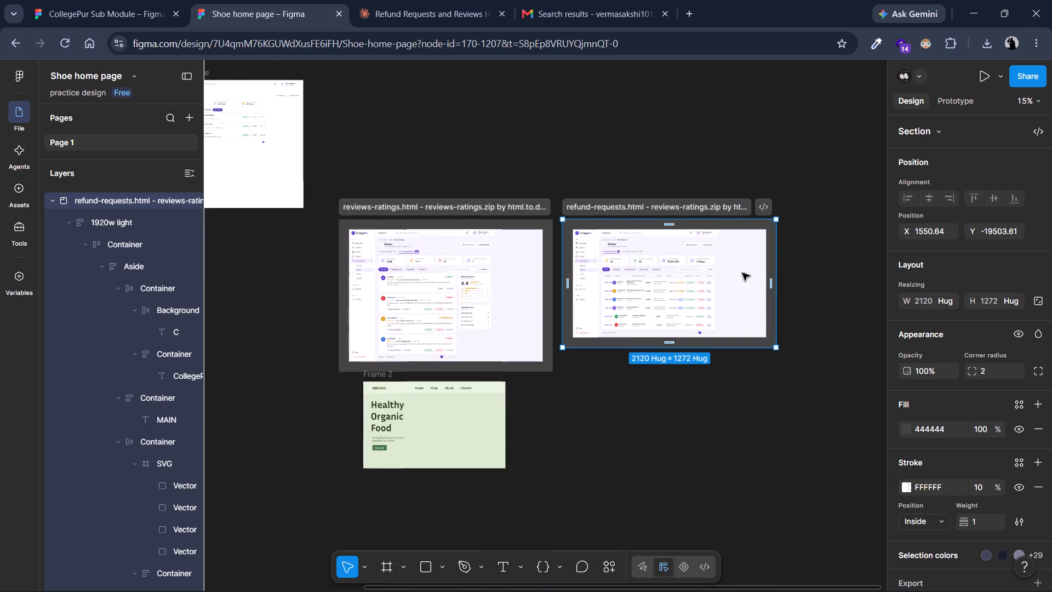
# Examine the imported Reviews & Ratings screen up close and check that its review text can be edited.
pyautogui.scroll(1, 471, 297)
pyautogui.hscroll(-1, 484, 232)
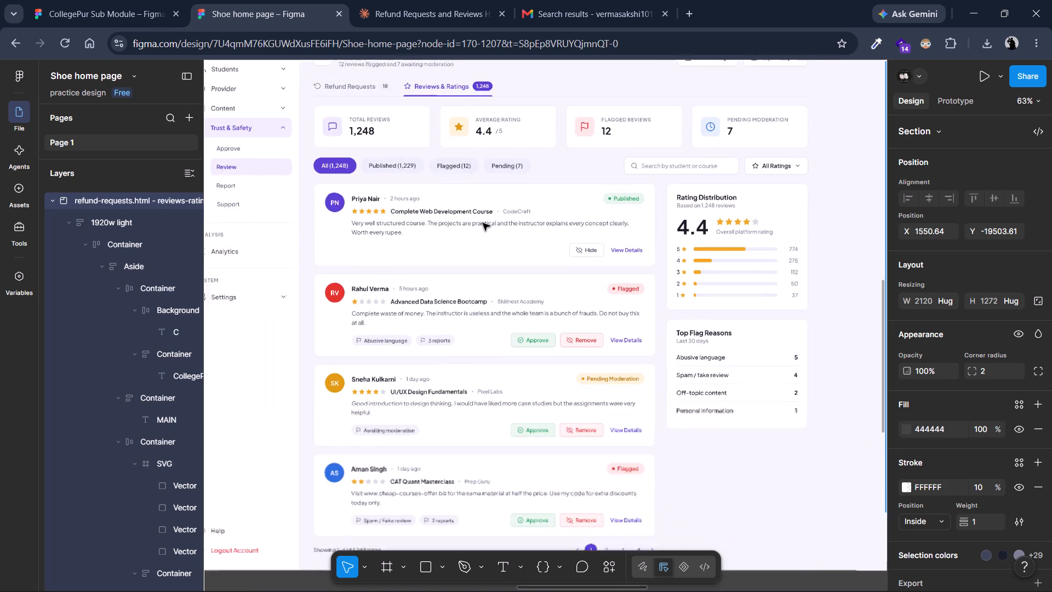
pyautogui.tripleClick(445, 300)
pyautogui.tripleClick(445, 300)
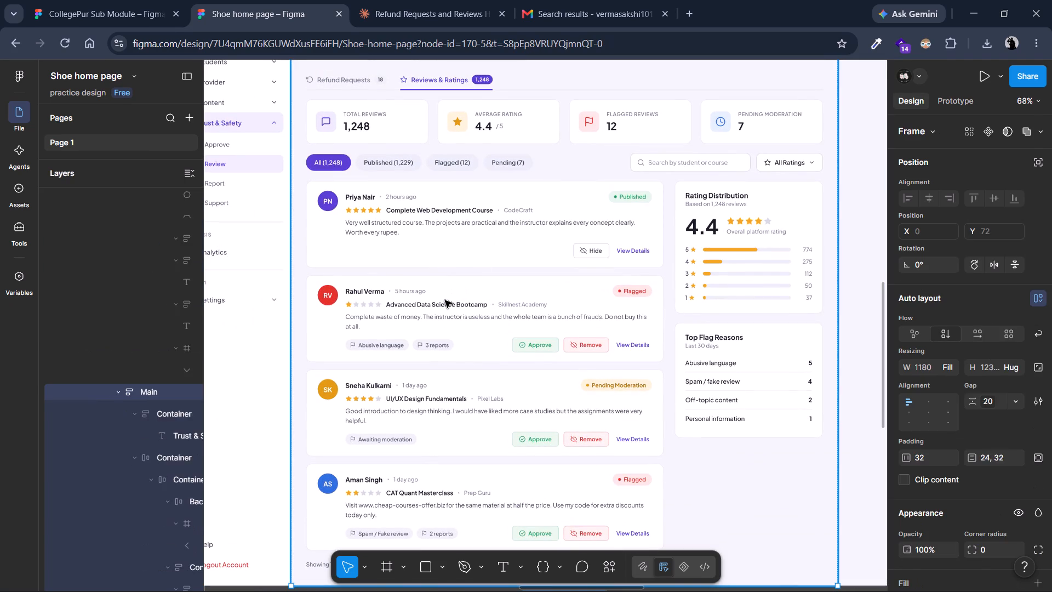
pyautogui.tripleClick(445, 300)
pyautogui.tripleClick(445, 300)
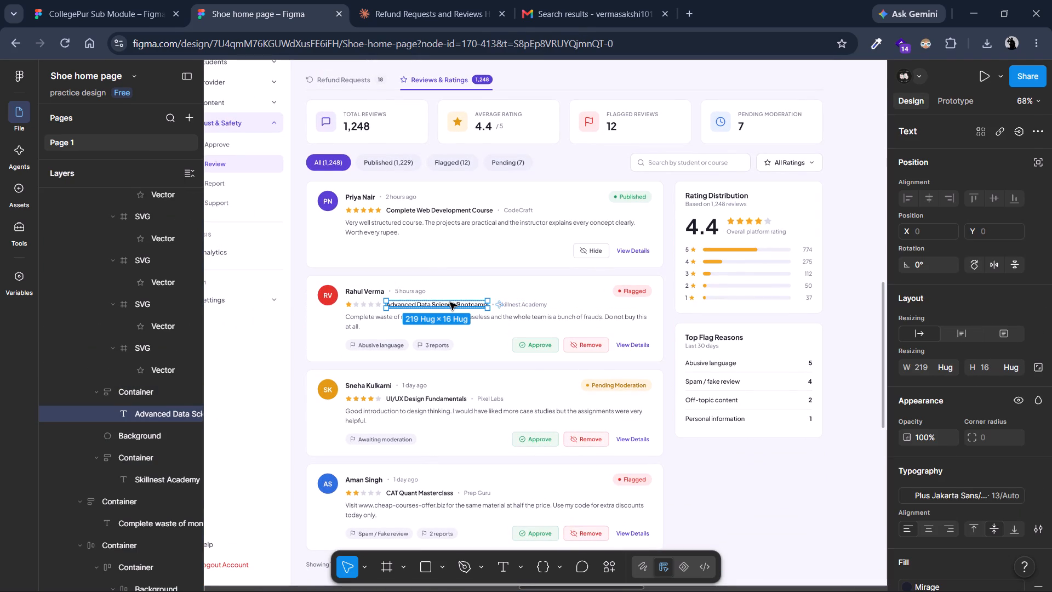
pyautogui.doubleClick(450, 303)
pyautogui.click(450, 303)
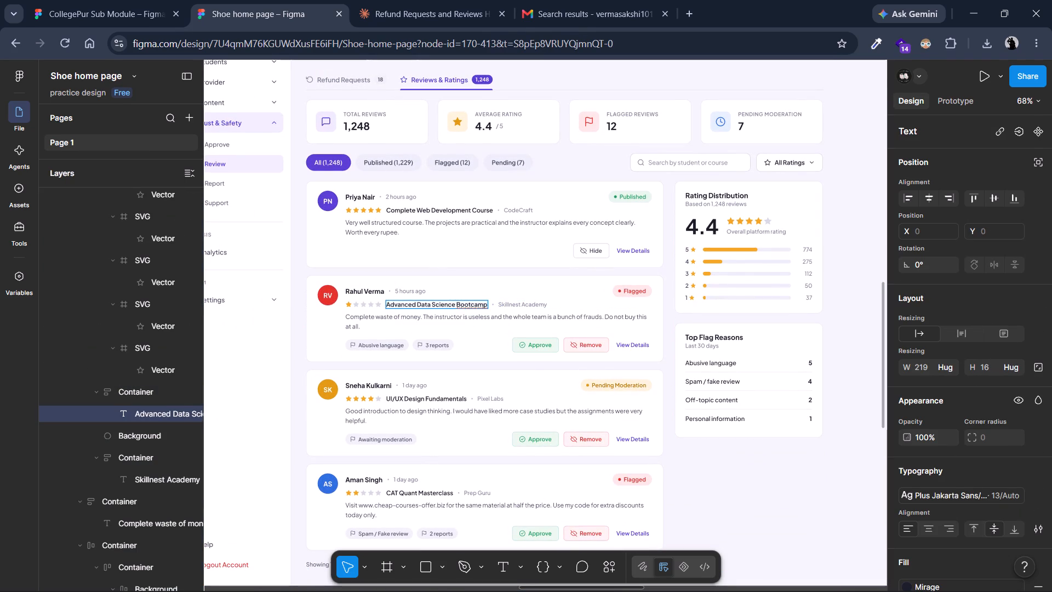
pyautogui.hscroll(-2, 496, 302)
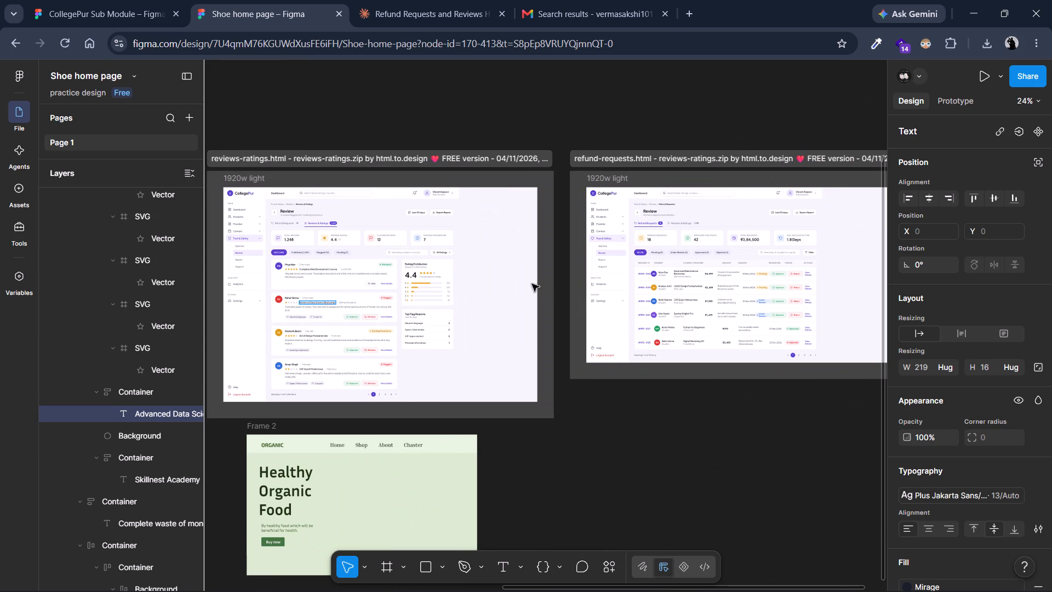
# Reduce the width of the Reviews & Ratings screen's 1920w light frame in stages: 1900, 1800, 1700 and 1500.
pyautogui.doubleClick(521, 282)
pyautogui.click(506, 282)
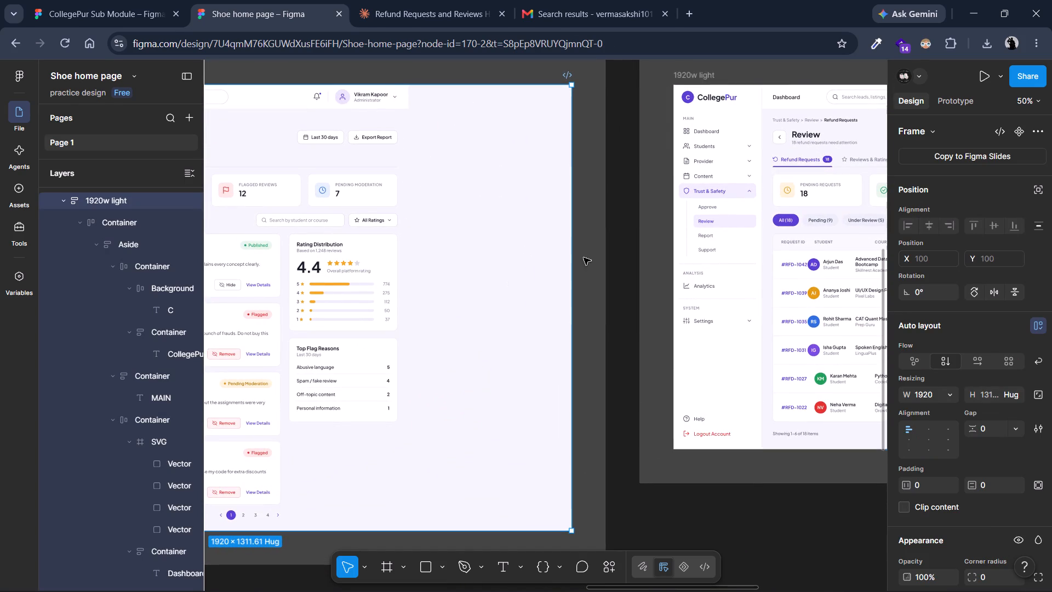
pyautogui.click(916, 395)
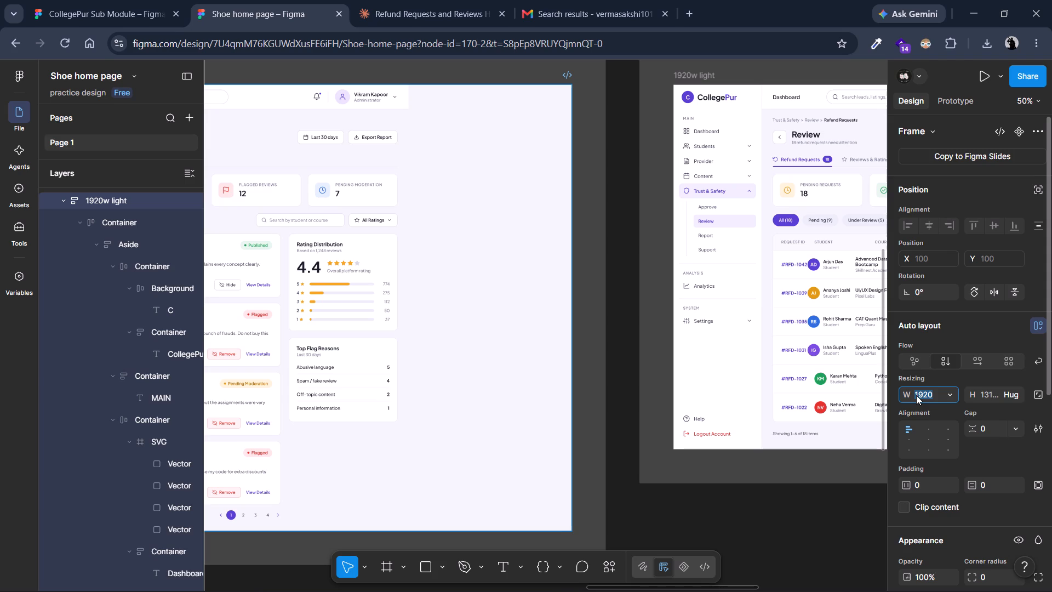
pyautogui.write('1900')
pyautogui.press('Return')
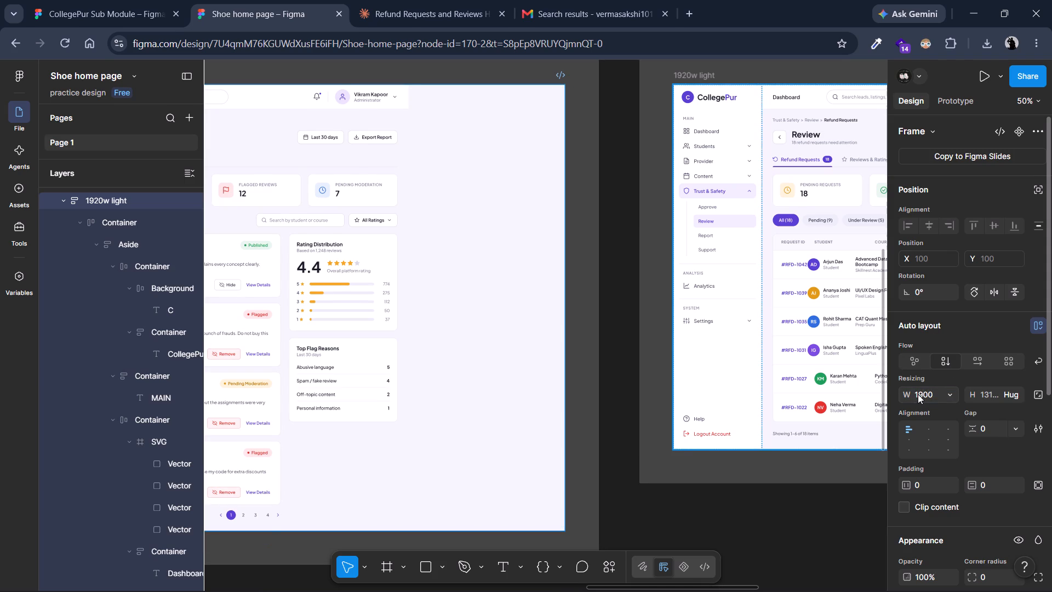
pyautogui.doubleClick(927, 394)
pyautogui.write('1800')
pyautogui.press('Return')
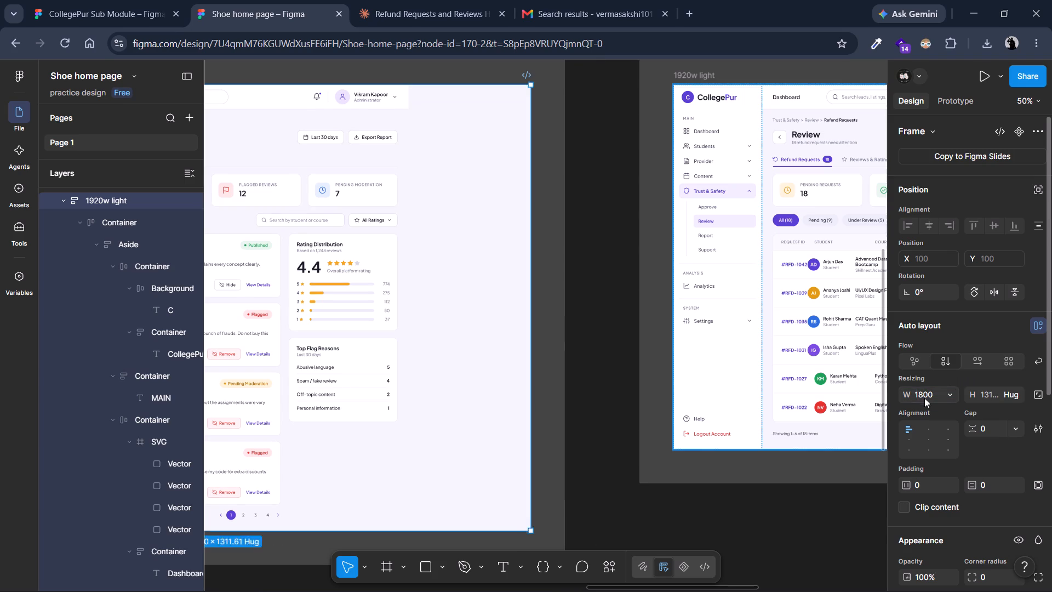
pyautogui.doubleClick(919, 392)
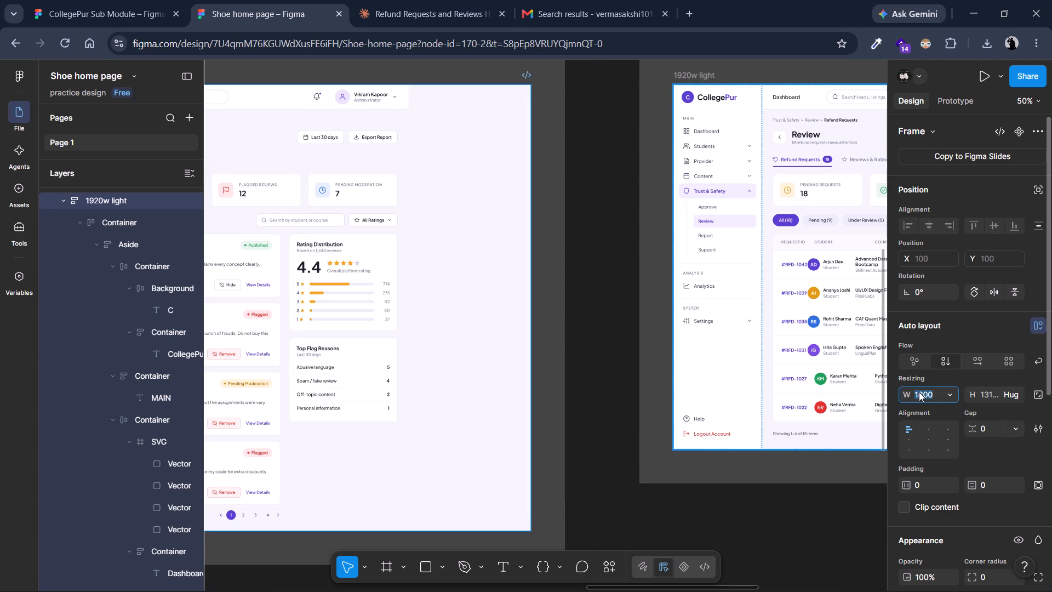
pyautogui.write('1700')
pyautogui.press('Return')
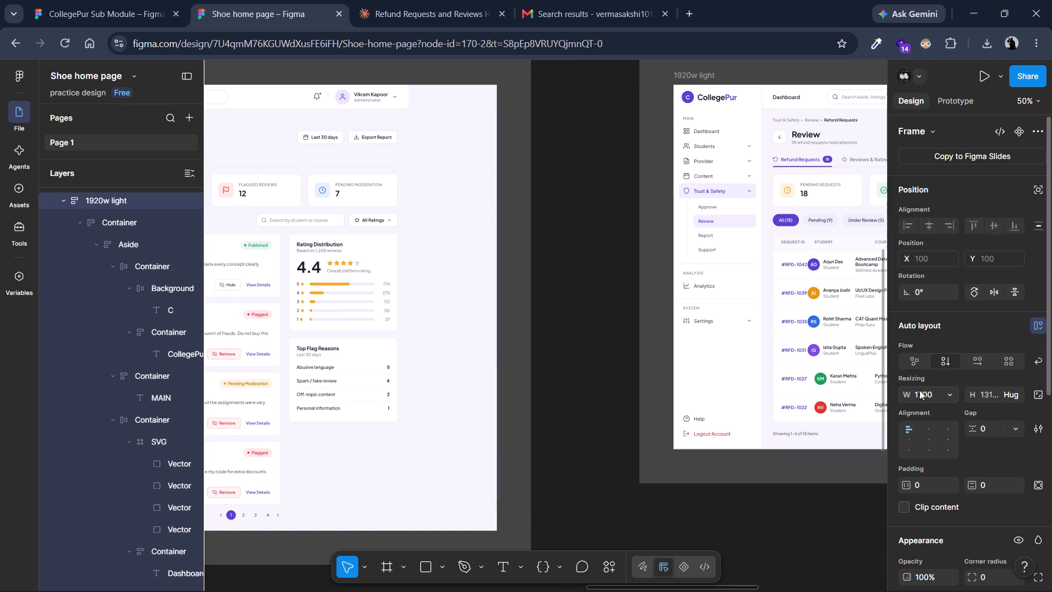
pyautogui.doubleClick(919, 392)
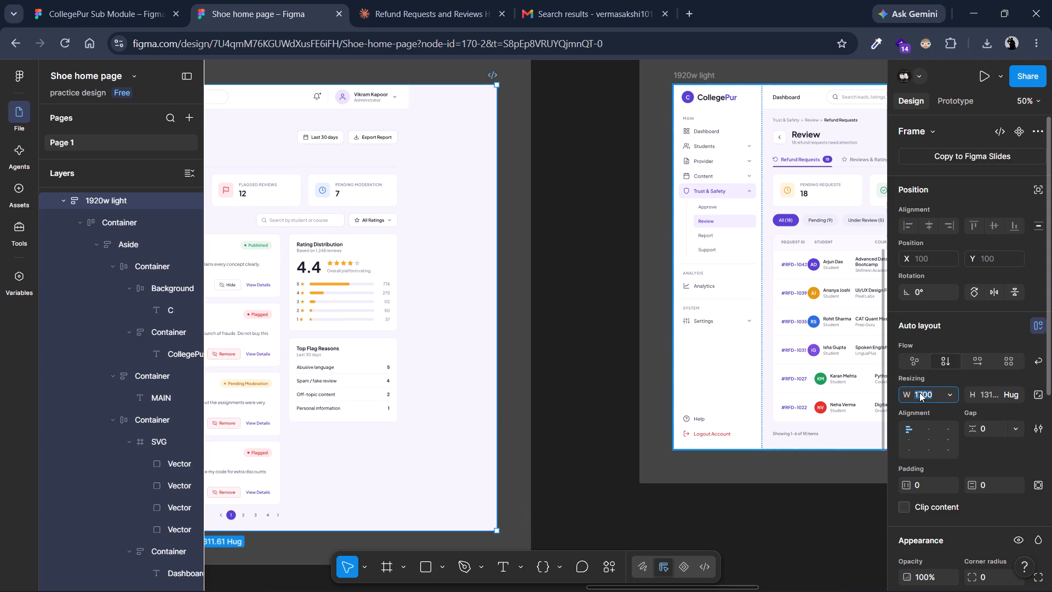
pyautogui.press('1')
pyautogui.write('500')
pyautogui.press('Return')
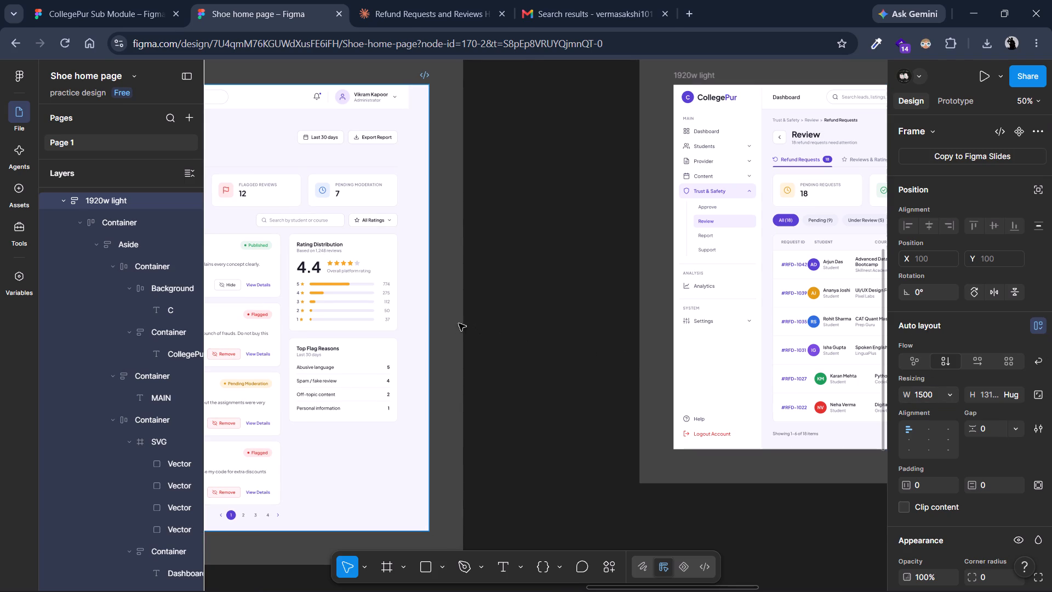
# Resize the Reviews & Ratings frame freehand, narrowing it to about 1440 and widening it again to about 1498.
pyautogui.moveTo(428, 325); pyautogui.dragTo(408, 326)
pyautogui.hscroll(1, 552, 281)
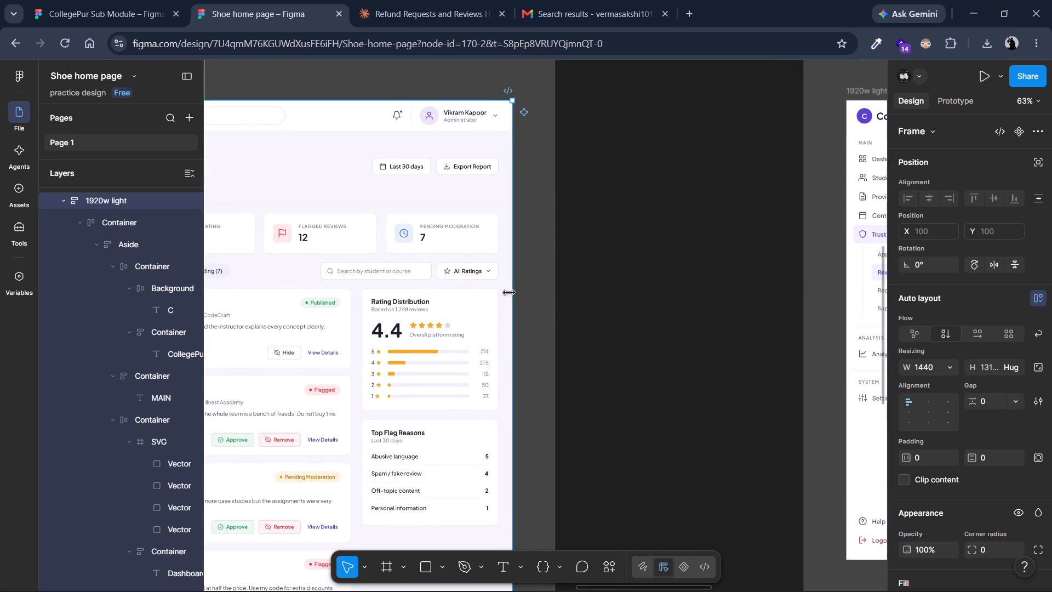
pyautogui.moveTo(512, 294); pyautogui.dragTo(531, 299)
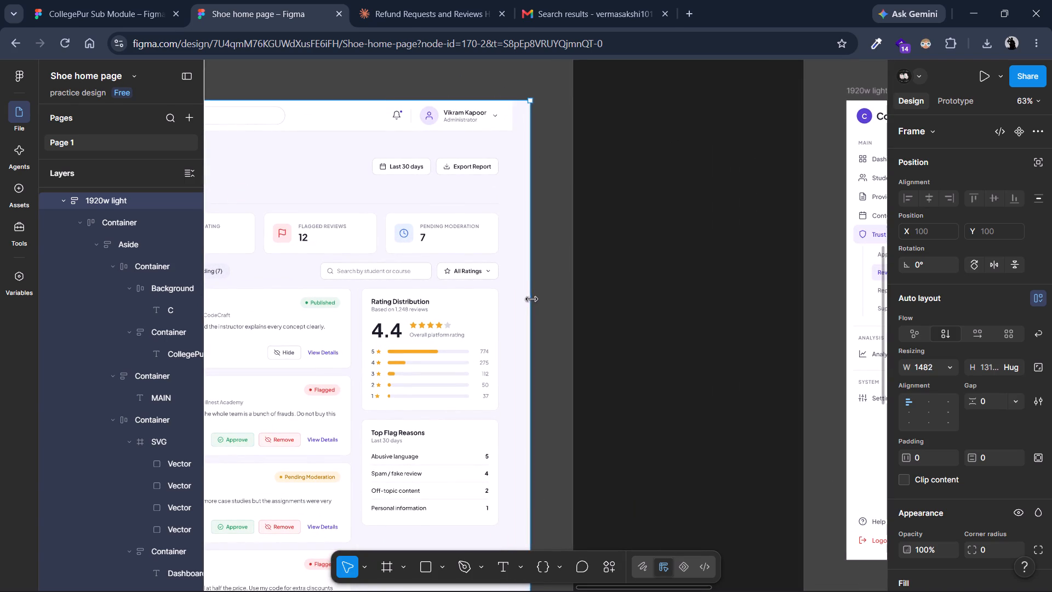
pyautogui.moveTo(531, 299); pyautogui.dragTo(537, 300)
# Stretch the Container inside the Reviews & Ratings frame to fill the frame's full 1498 width.
pyautogui.click(505, 127)
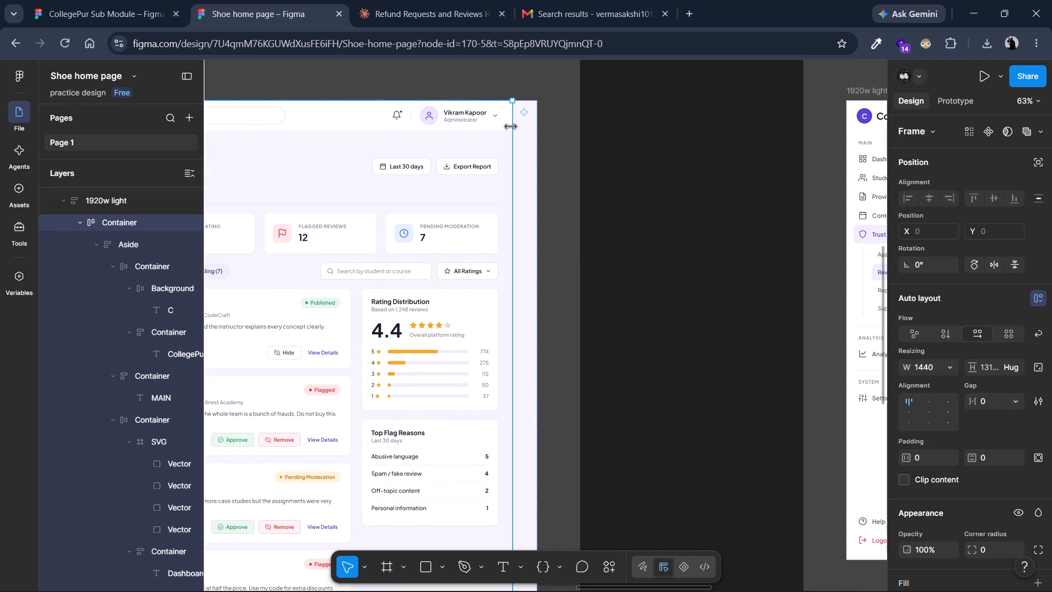
pyautogui.moveTo(512, 126); pyautogui.dragTo(538, 126)
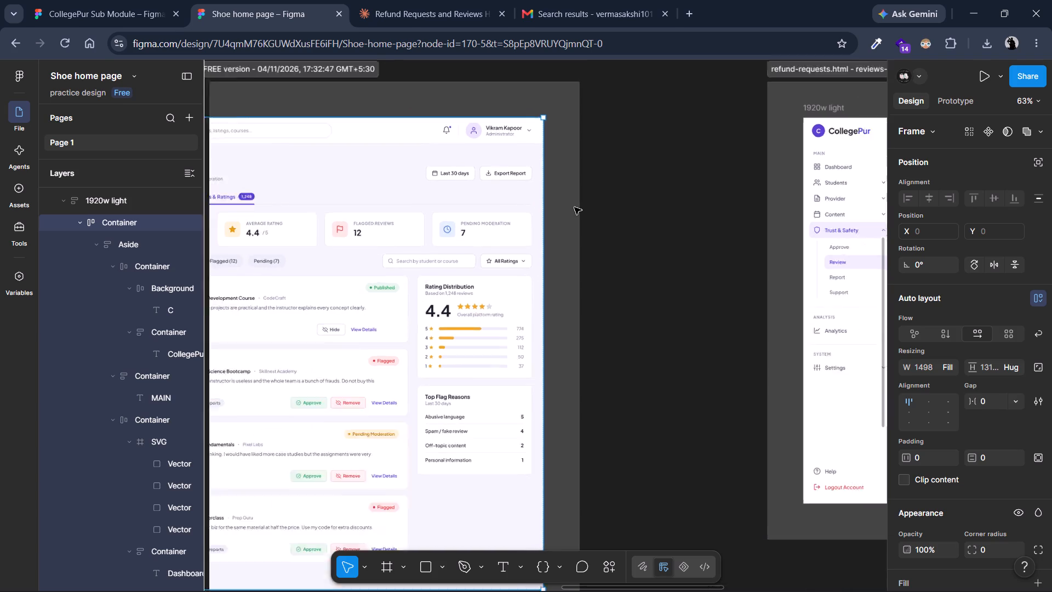
pyautogui.hscroll(1, 574, 207)
pyautogui.click(793, 255)
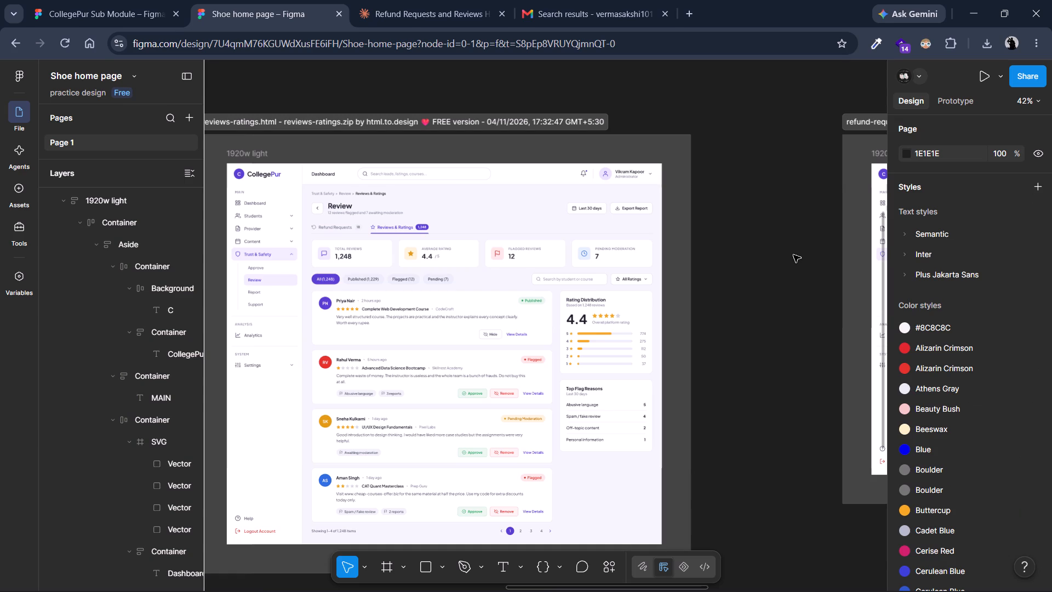
# Narrow the Refund Requests screen's 1920w light frame to a width of 1440, removing the empty area beside its content.
pyautogui.hscroll(-2, 793, 255)
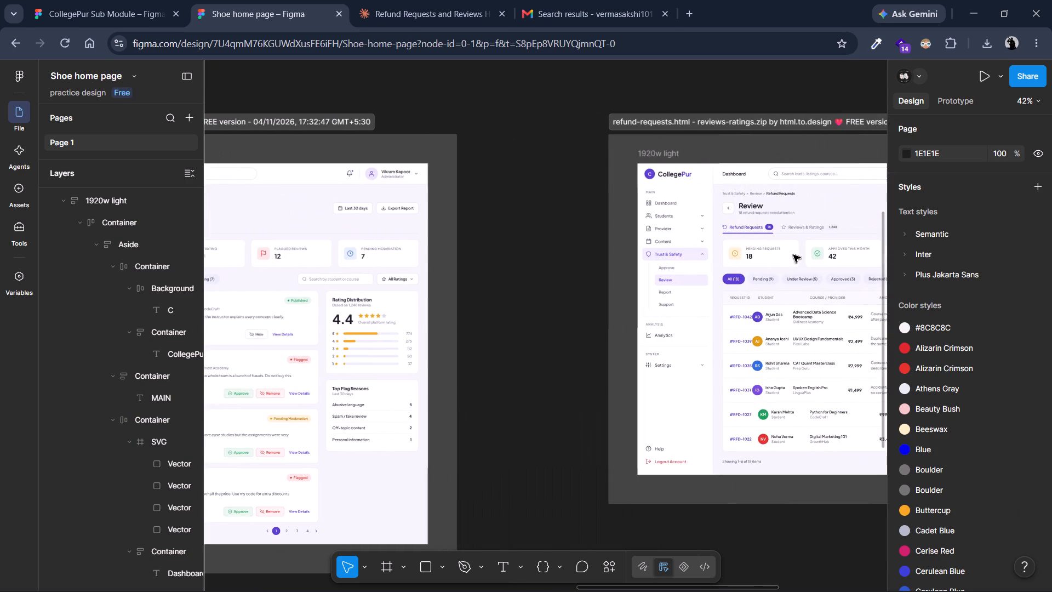
pyautogui.hscroll(-3, 793, 255)
pyautogui.hscroll(-1, 754, 294)
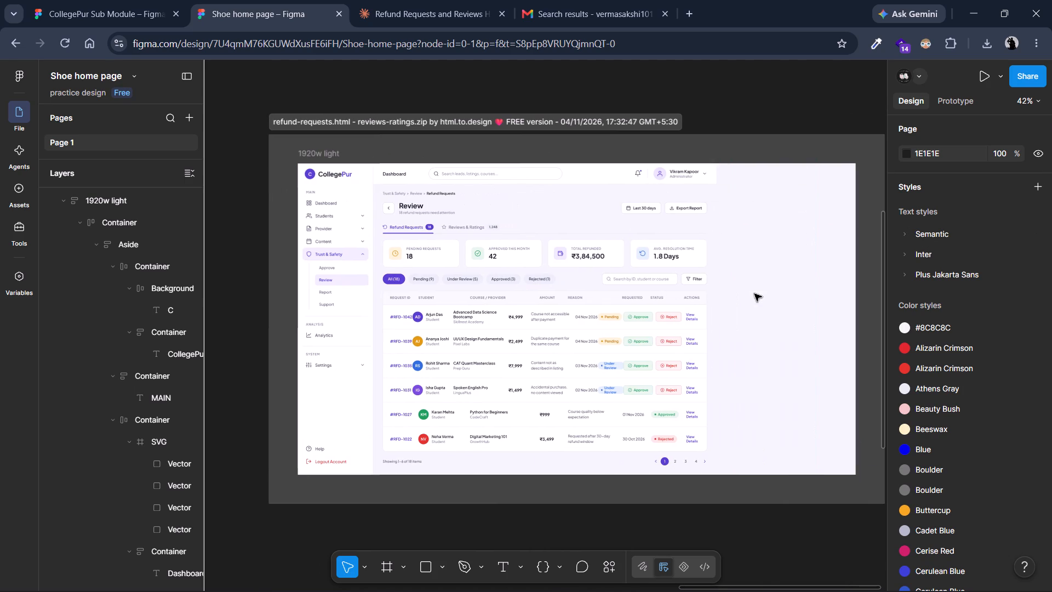
pyautogui.click(803, 285)
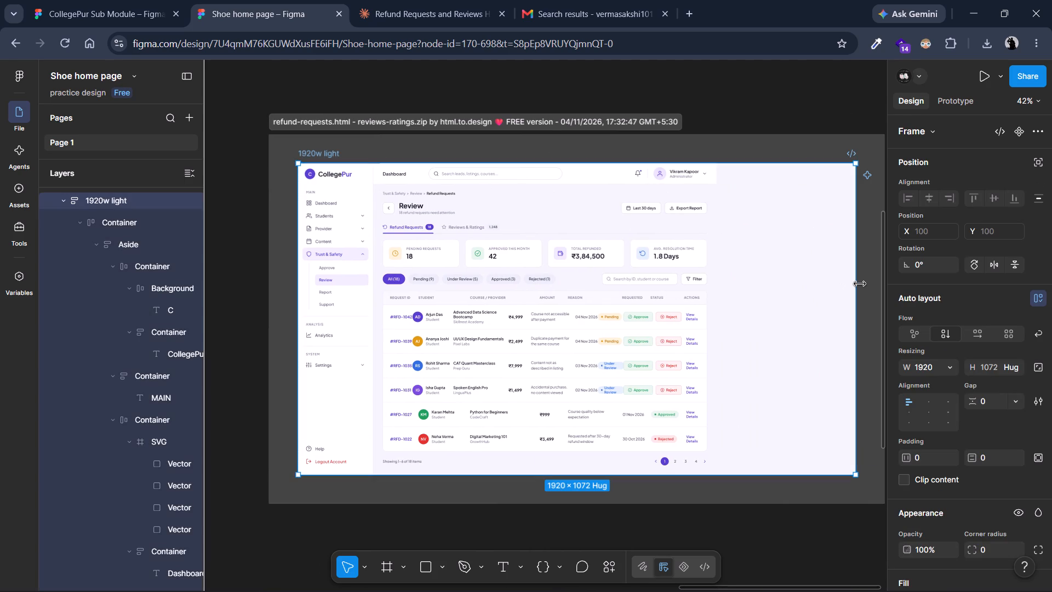
pyautogui.moveTo(860, 284); pyautogui.dragTo(719, 287)
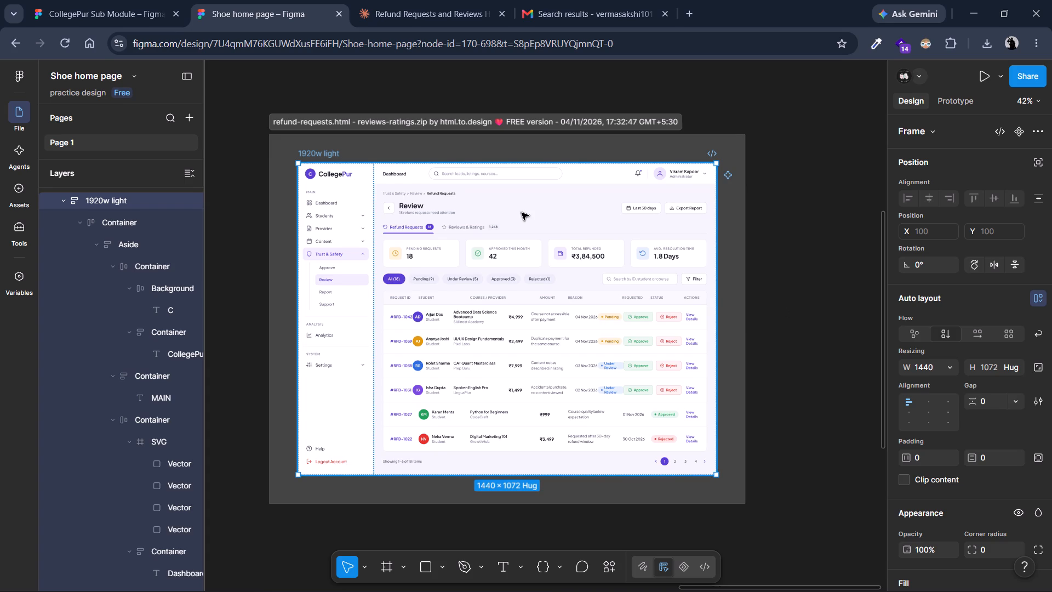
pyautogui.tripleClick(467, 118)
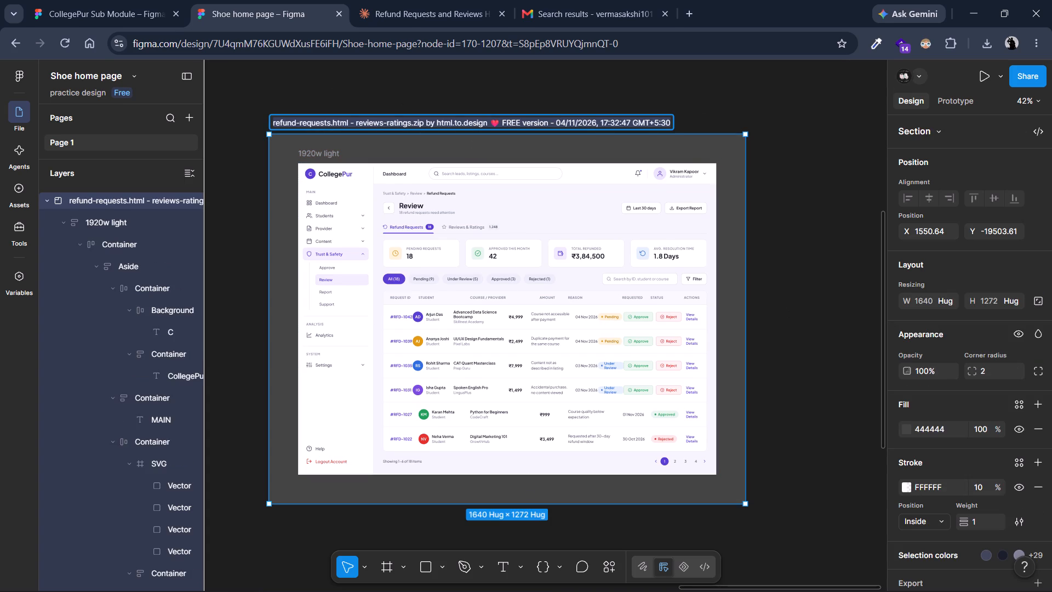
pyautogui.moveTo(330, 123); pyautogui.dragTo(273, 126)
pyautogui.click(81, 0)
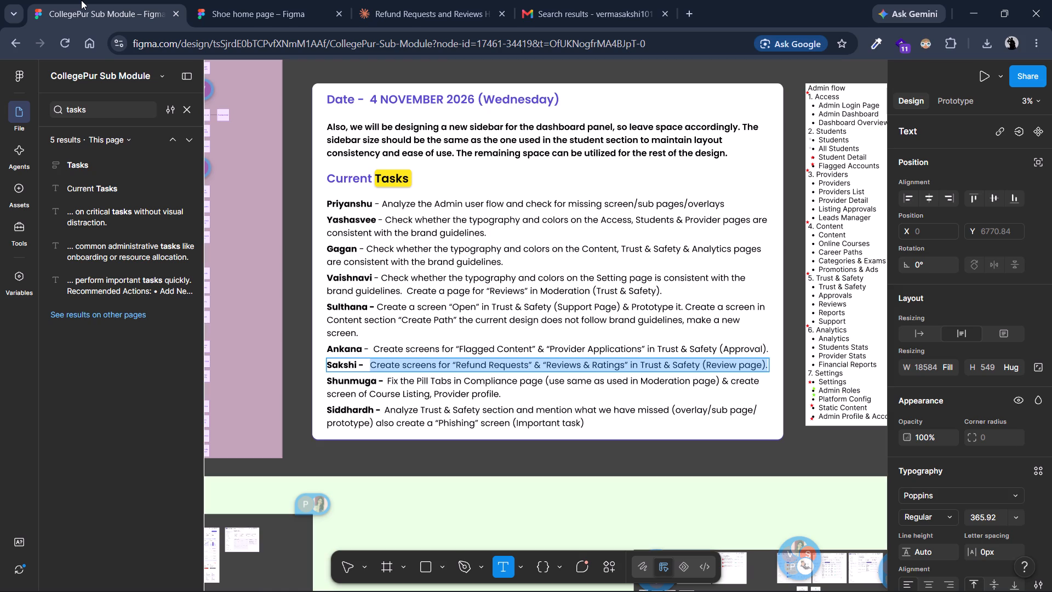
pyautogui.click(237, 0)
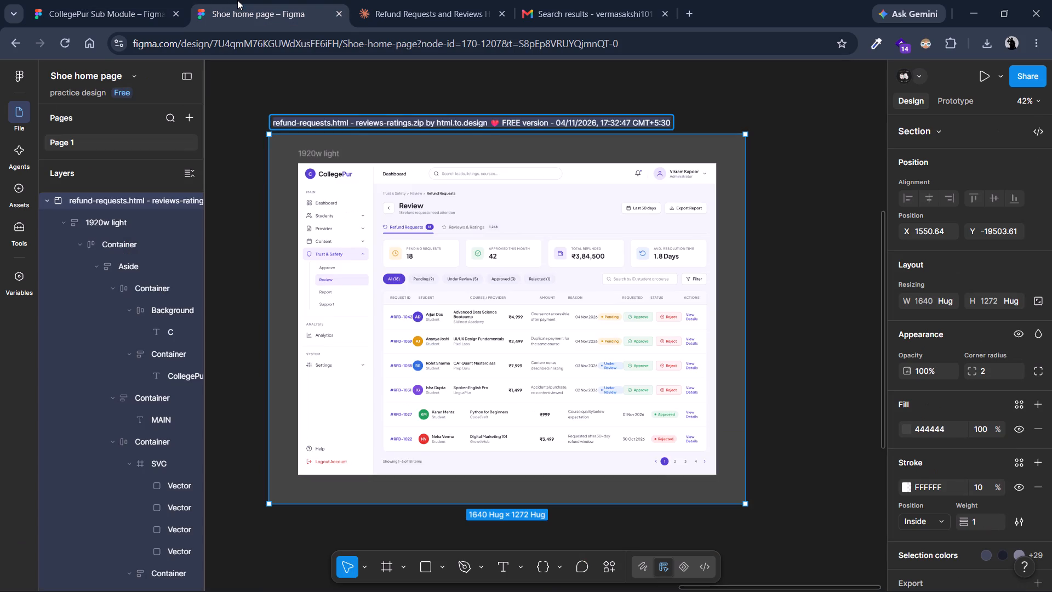
# Clear the long import name from the section holding the Reviews & Ratings screen.
pyautogui.hscroll(3, 436, 249)
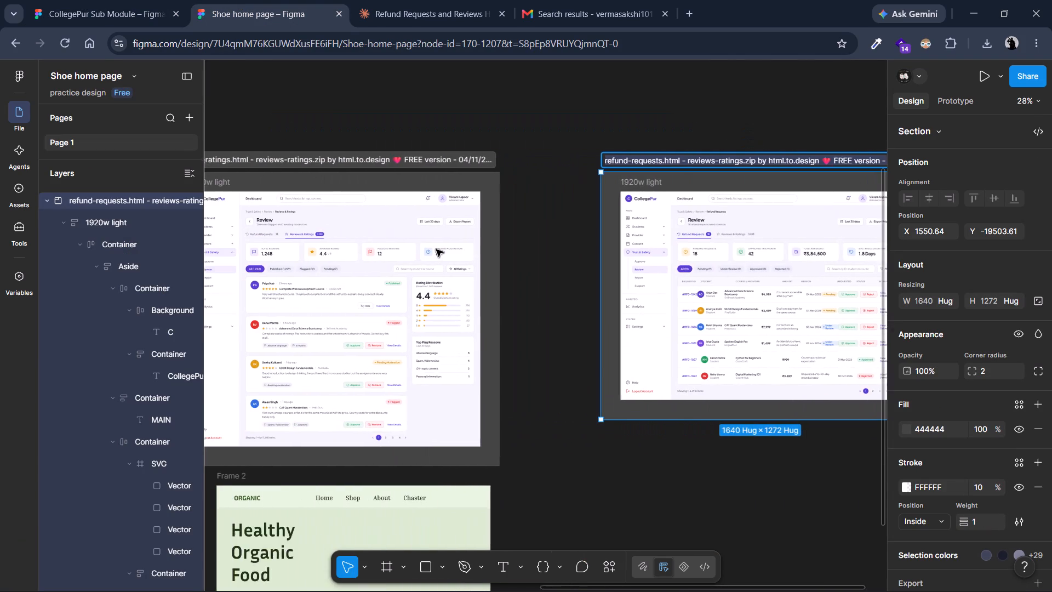
pyautogui.hscroll(2, 436, 249)
pyautogui.doubleClick(345, 162)
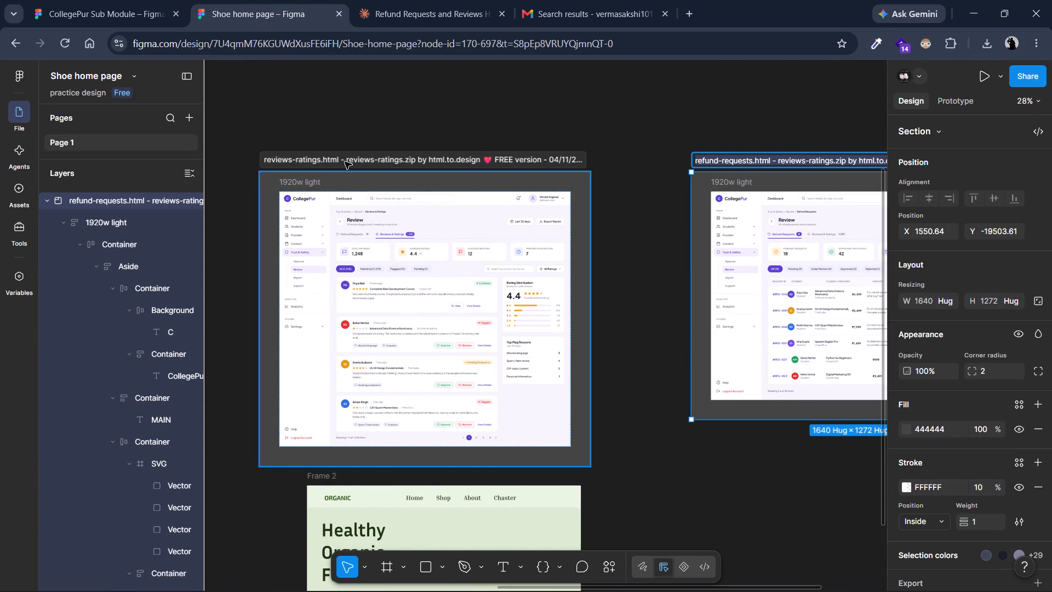
pyautogui.doubleClick(357, 160)
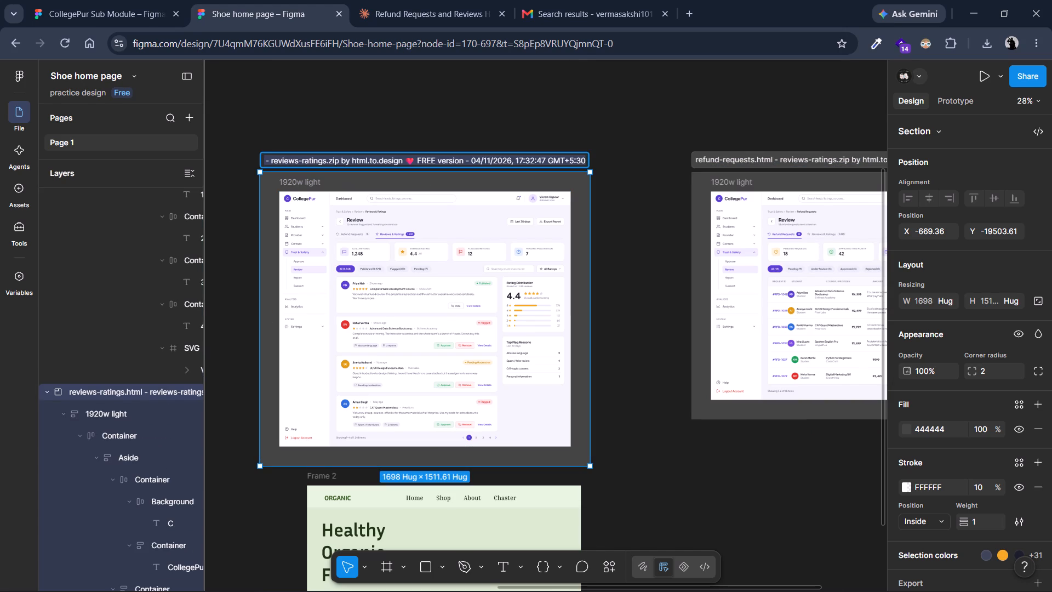
pyautogui.press('Delete')
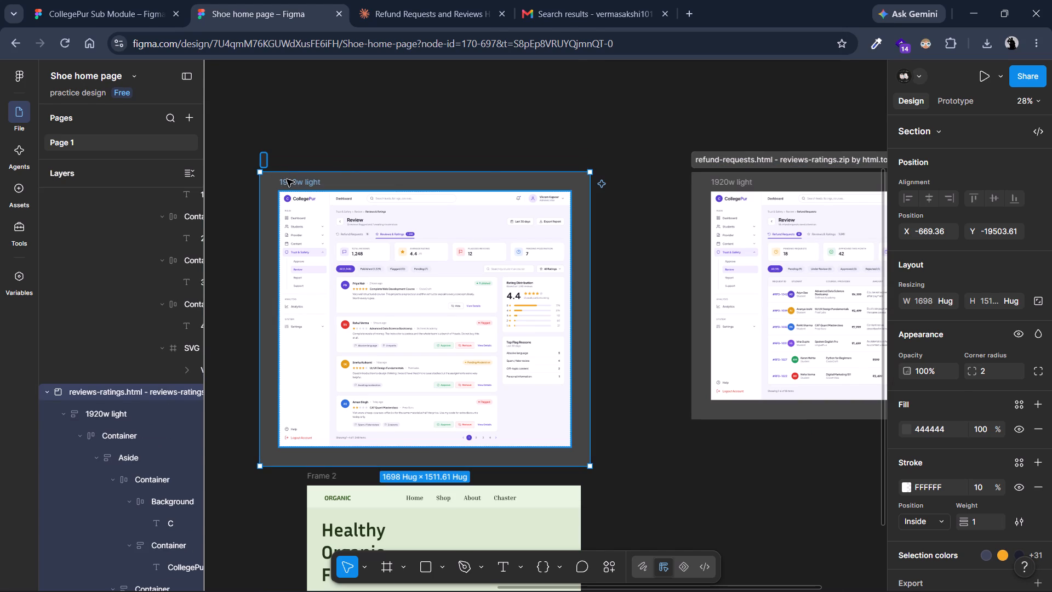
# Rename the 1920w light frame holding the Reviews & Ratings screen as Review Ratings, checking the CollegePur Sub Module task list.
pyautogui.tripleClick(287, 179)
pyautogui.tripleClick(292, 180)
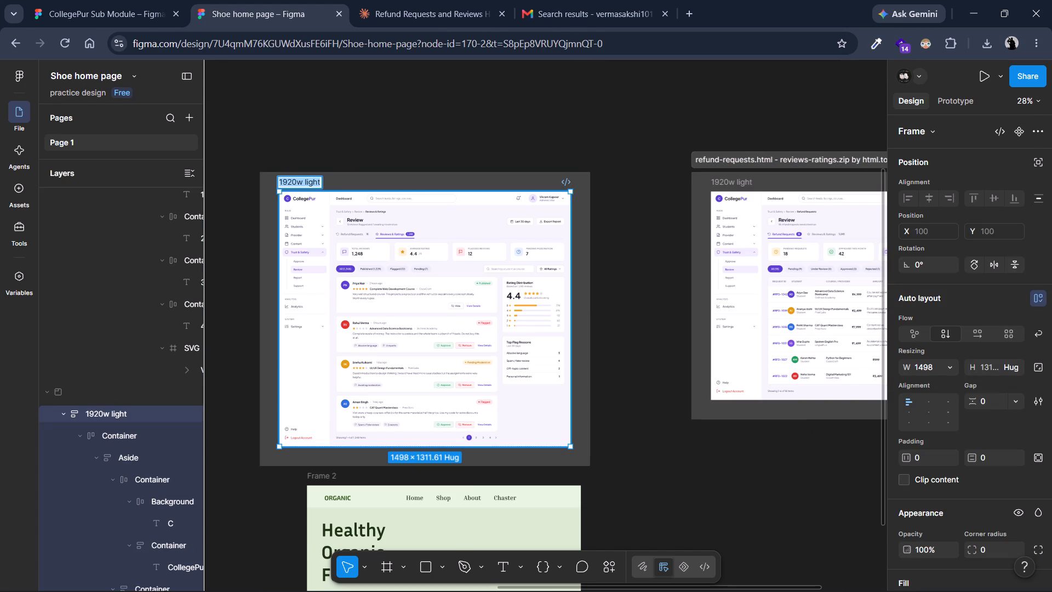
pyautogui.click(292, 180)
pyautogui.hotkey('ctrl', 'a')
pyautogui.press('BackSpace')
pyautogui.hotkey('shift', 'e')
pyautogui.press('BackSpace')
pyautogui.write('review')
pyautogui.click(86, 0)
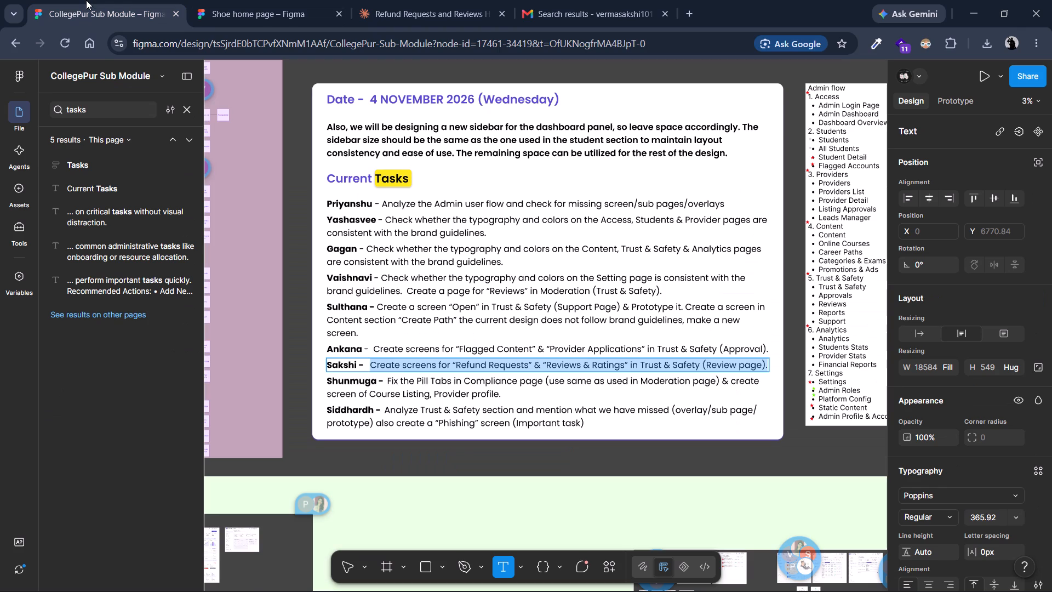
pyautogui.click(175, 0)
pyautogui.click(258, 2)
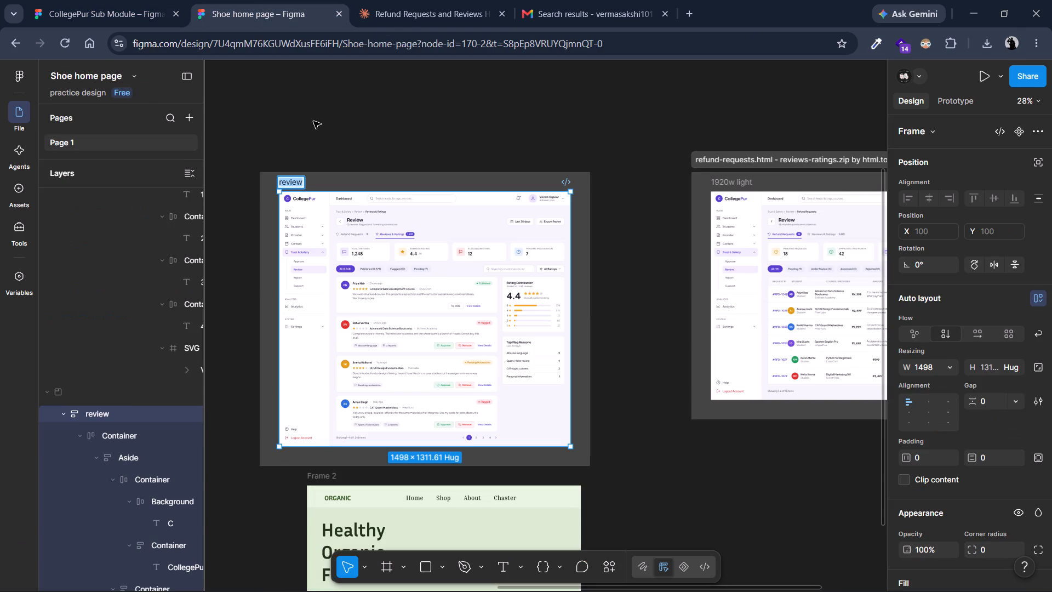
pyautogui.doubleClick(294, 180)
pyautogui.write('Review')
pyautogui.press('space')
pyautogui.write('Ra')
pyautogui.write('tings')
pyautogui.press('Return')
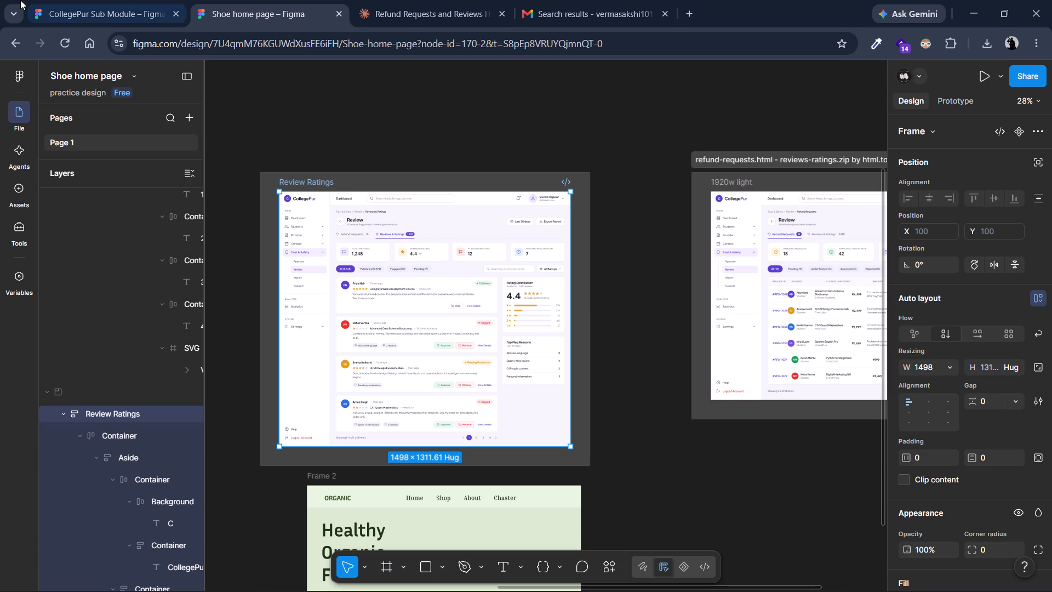
# Copy the wording Reviews & Ratings from the CollegePur Sub Module task list and use it as that screen's frame name.
pyautogui.click(20, 0)
pyautogui.click(69, 0)
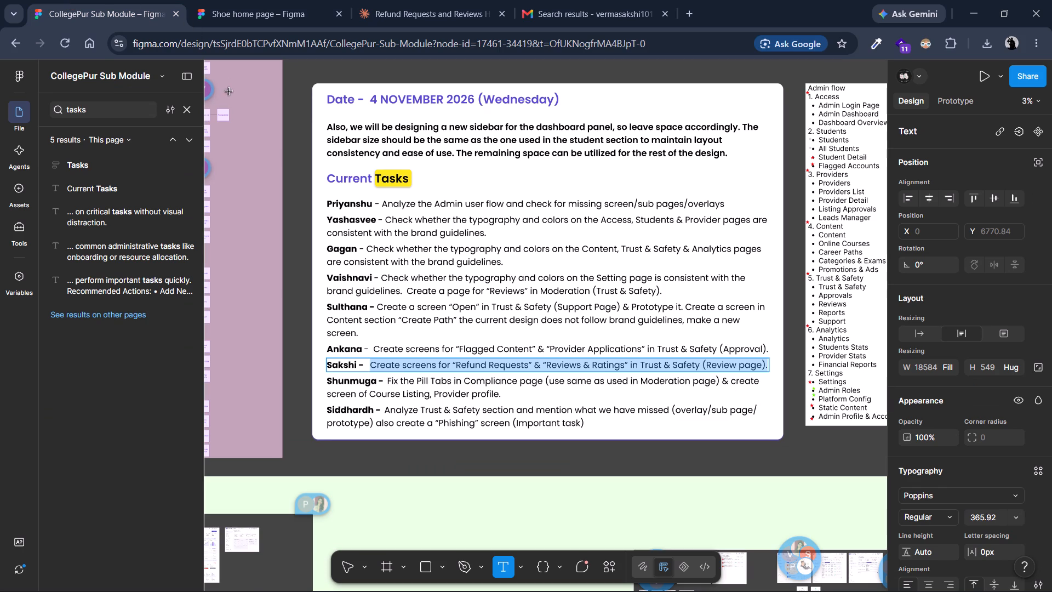
pyautogui.click(250, 0)
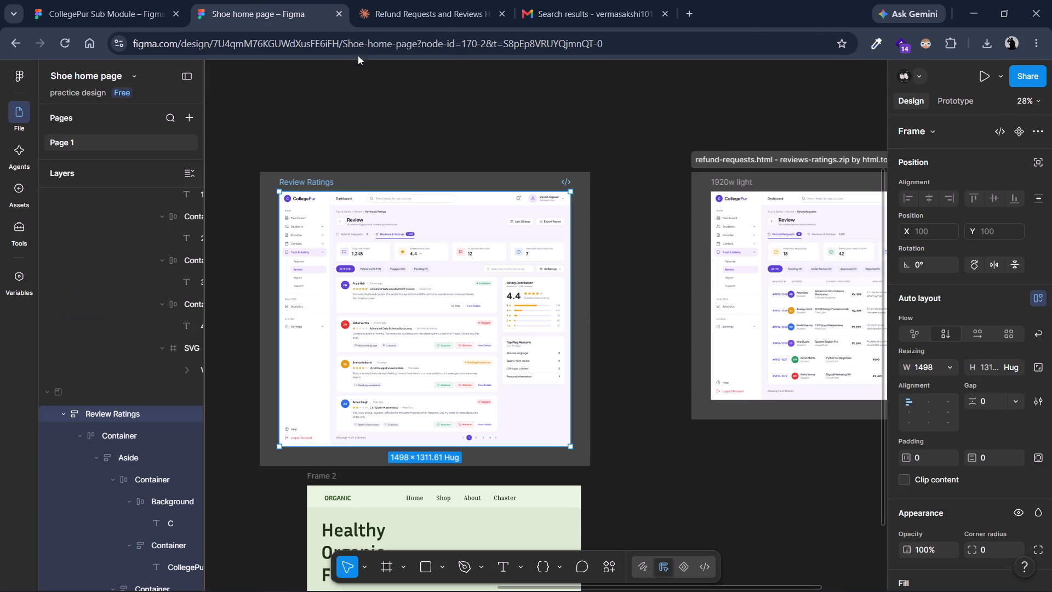
pyautogui.hscroll(3, 349, 193)
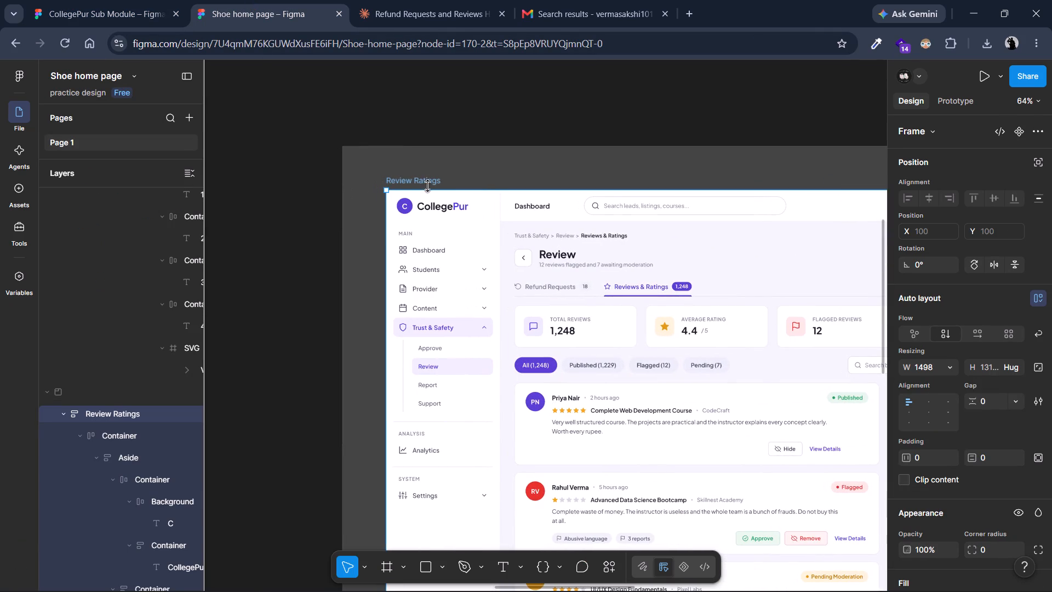
pyautogui.doubleClick(410, 185)
pyautogui.click(142, 0)
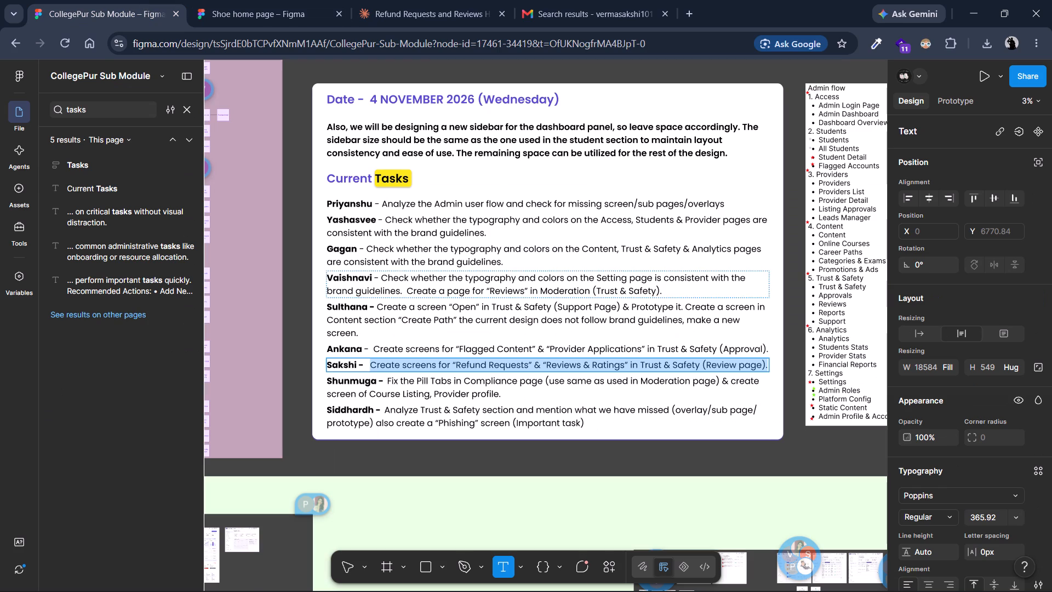
pyautogui.click(626, 363)
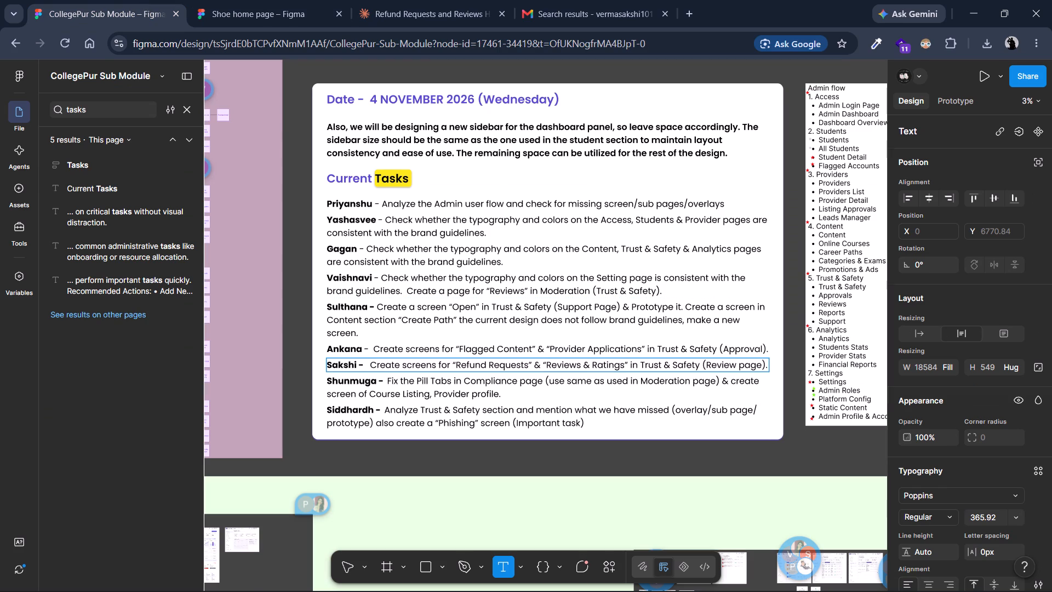
pyautogui.moveTo(625, 364); pyautogui.dragTo(553, 368)
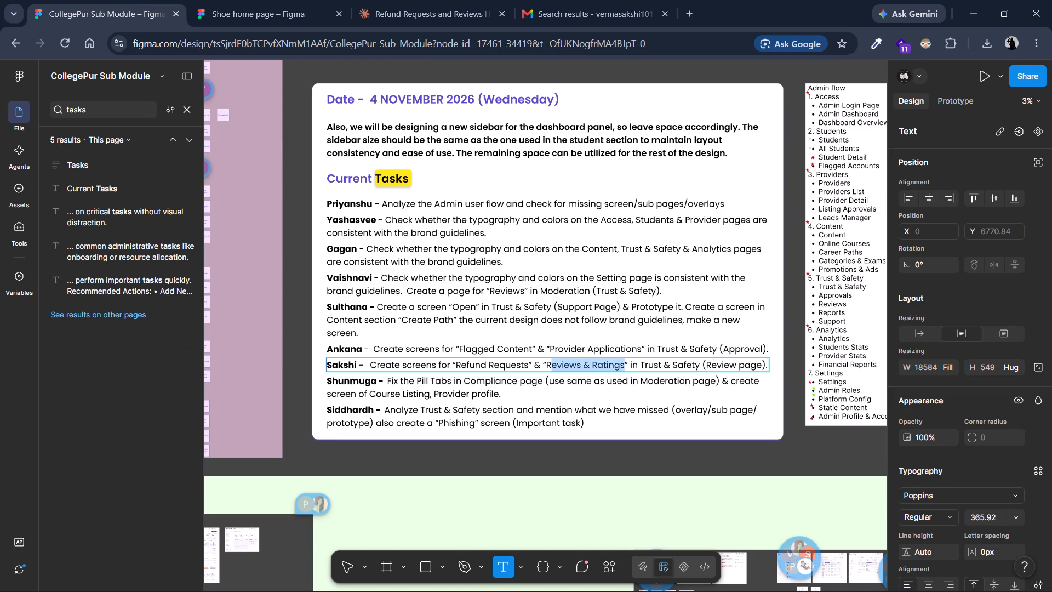
pyautogui.moveTo(553, 368); pyautogui.dragTo(545, 365)
pyautogui.hotkey('ctrl', 'c')
pyautogui.click(290, 0)
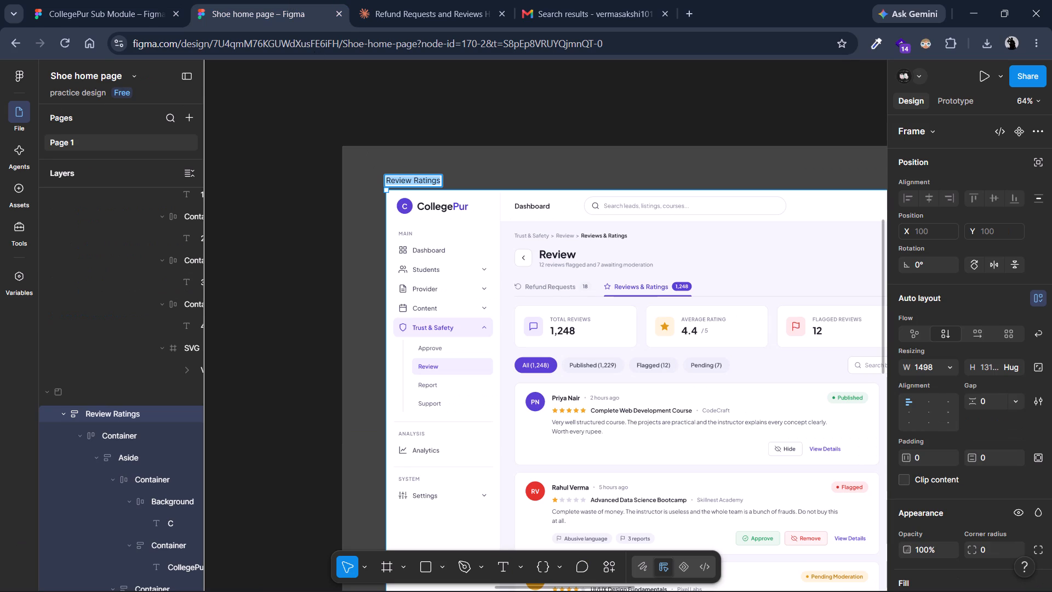
pyautogui.doubleClick(407, 177)
pyautogui.hotkey('ctrl', 'a')
pyautogui.hotkey('ctrl', 'v')
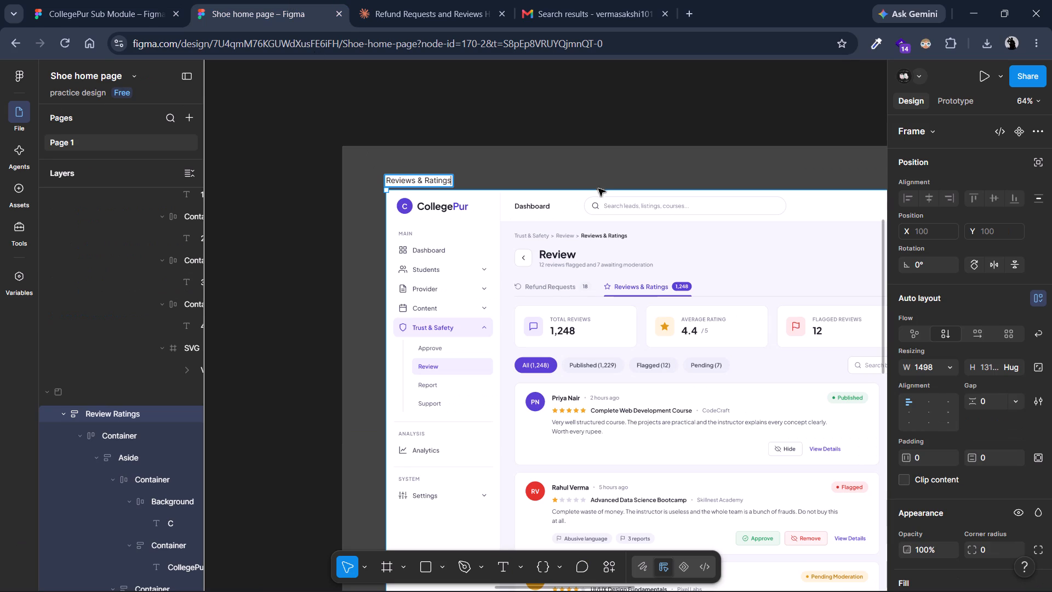
pyautogui.press('Return')
# Copy the screen name Refund Requests from the CollegePur Sub Module task list and return to the Shoe home page file.
pyautogui.hscroll(-2, 598, 189)
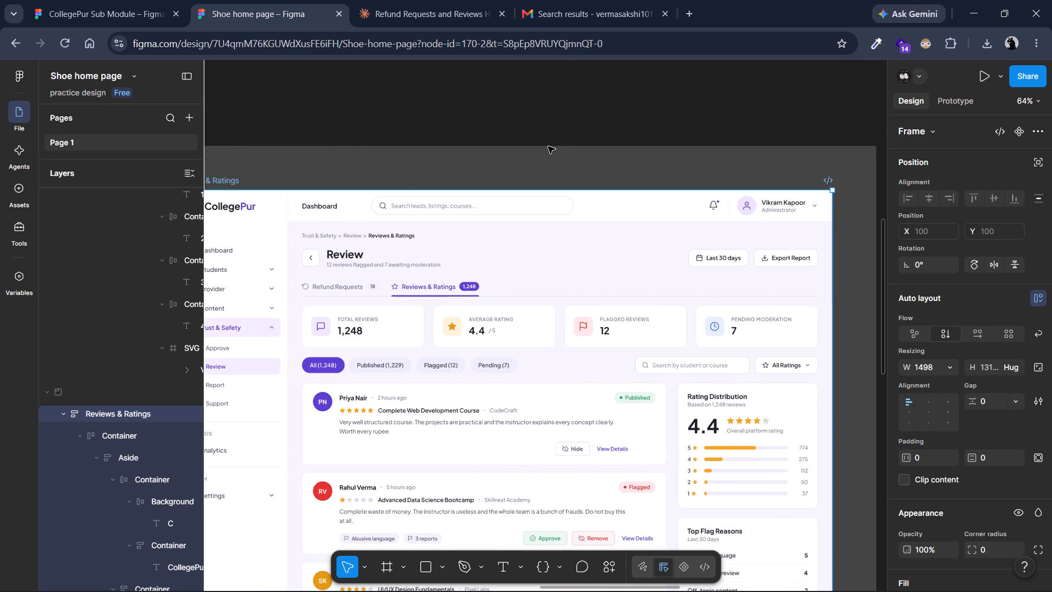
pyautogui.hscroll(-1, 548, 146)
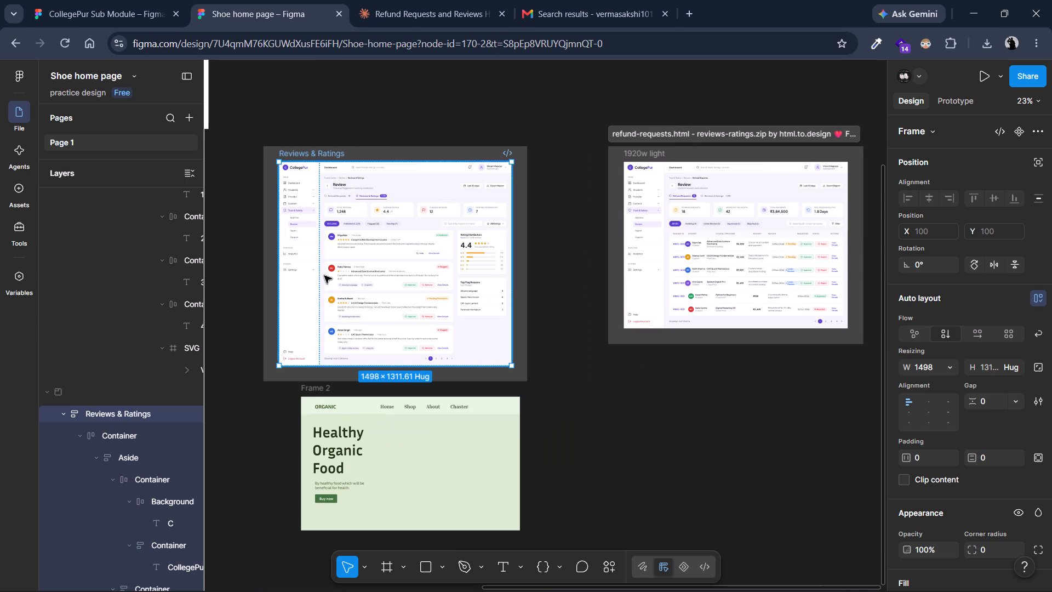
pyautogui.scroll(1, 324, 276)
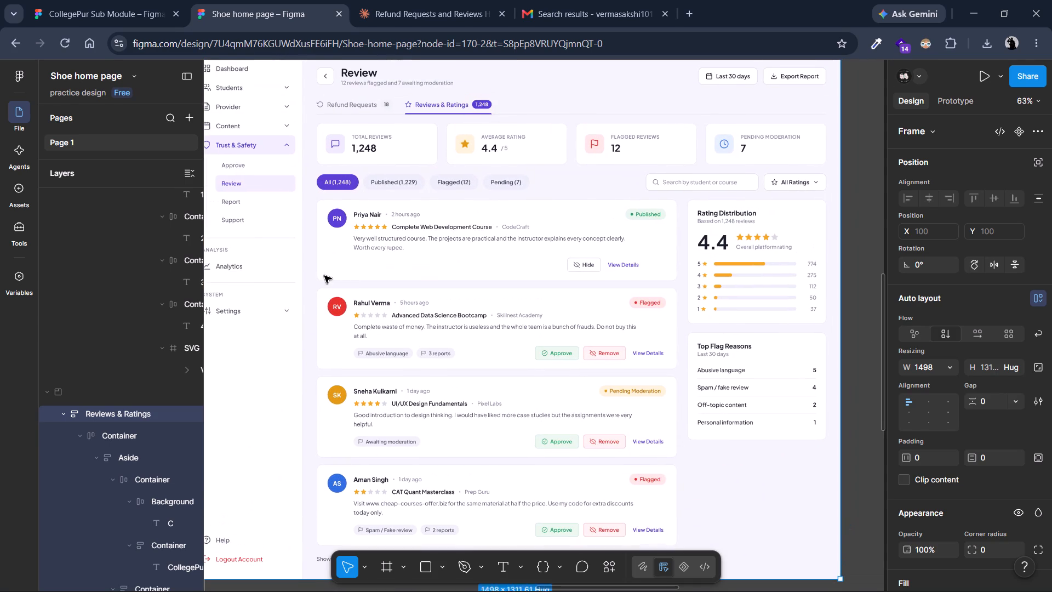
pyautogui.scroll(1, 324, 276)
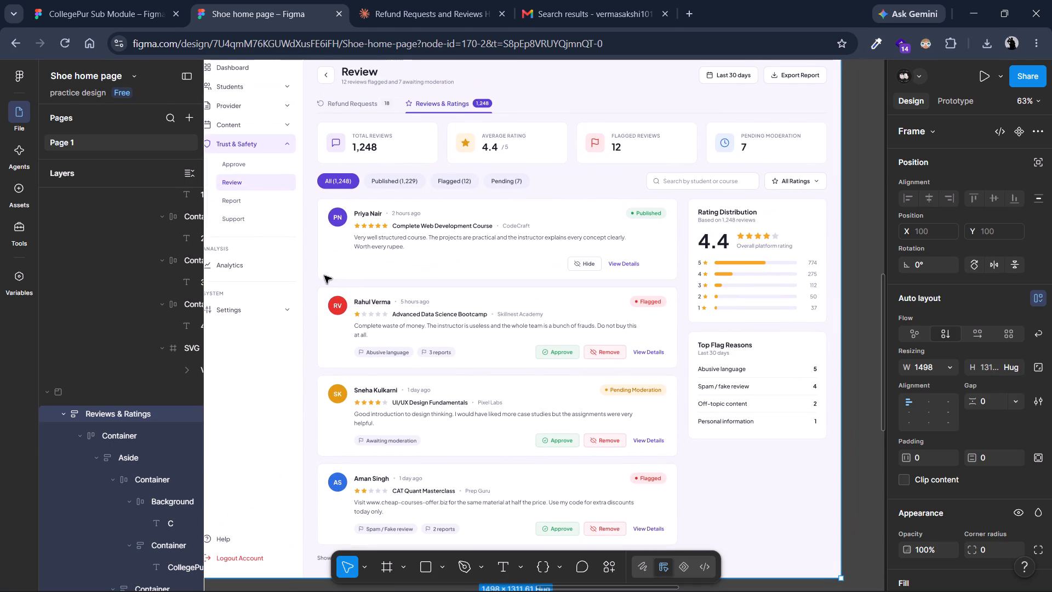
pyautogui.hscroll(-4, 324, 276)
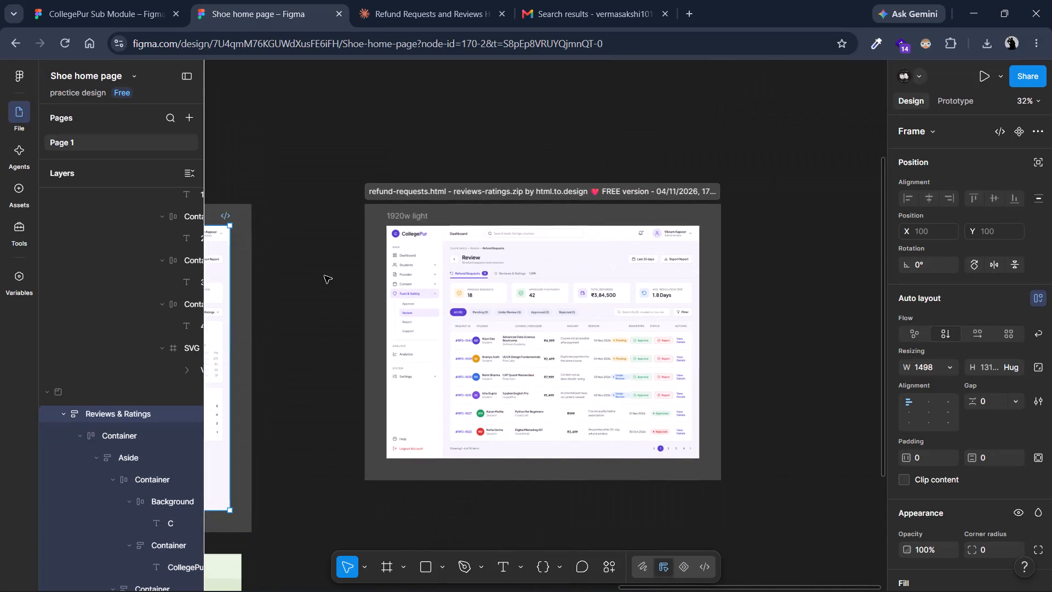
pyautogui.click(108, 0)
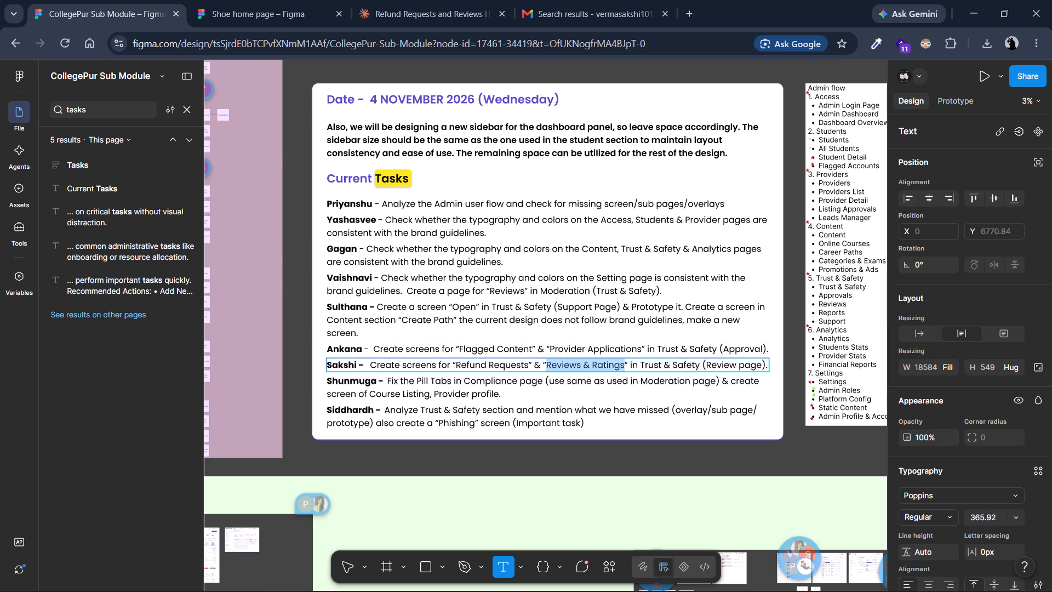
pyautogui.moveTo(527, 362); pyautogui.dragTo(456, 365)
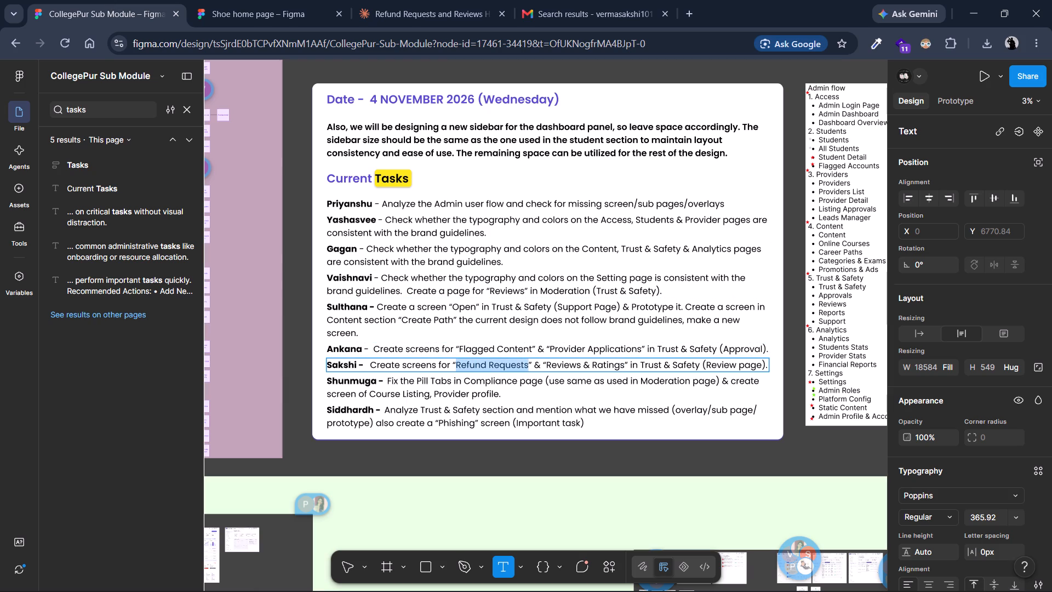
pyautogui.hotkey('ctrl', 'c')
pyautogui.click(242, 0)
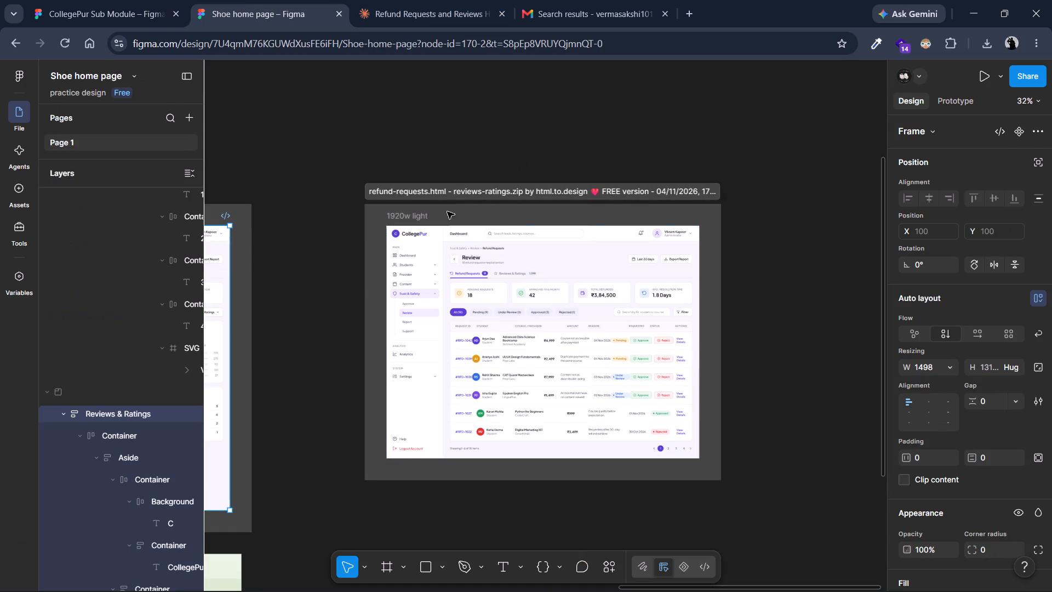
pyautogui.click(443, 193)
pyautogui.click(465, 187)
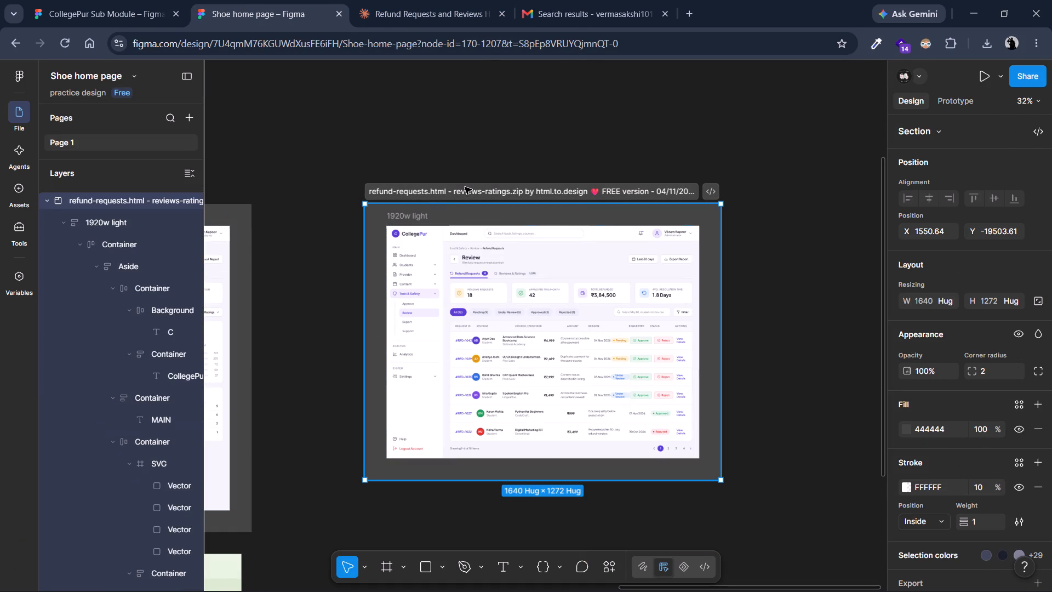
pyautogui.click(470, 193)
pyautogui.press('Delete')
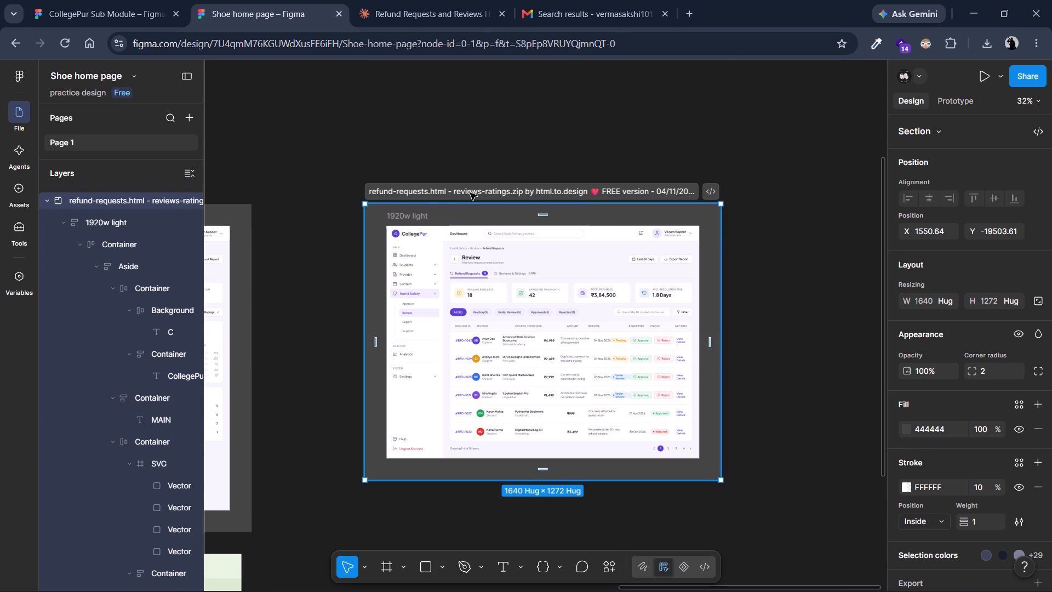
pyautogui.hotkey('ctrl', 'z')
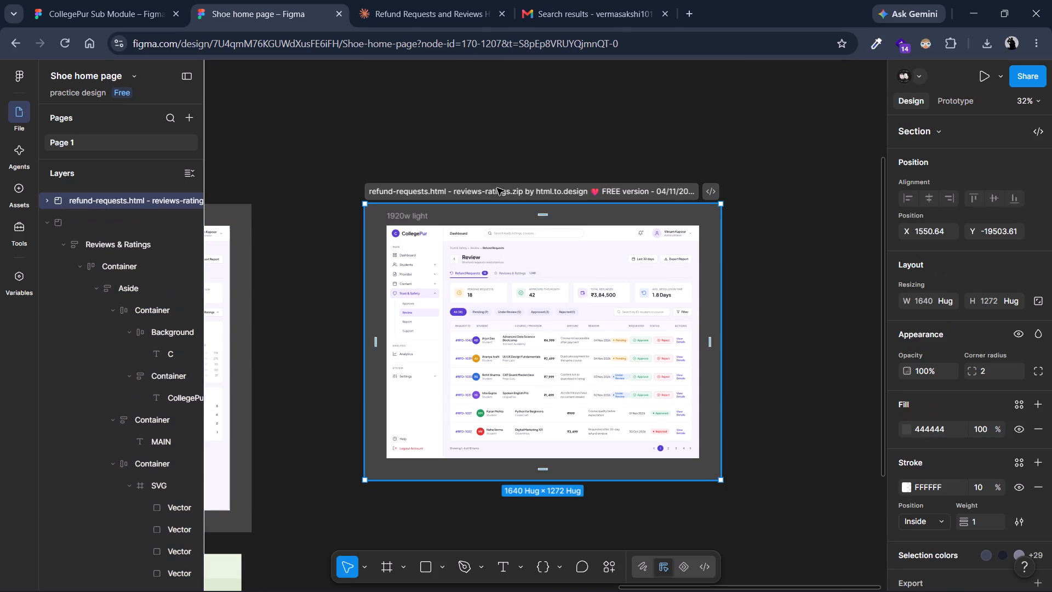
# Clear the long import name from the section holding the Refund Requests screen.
pyautogui.click(497, 188)
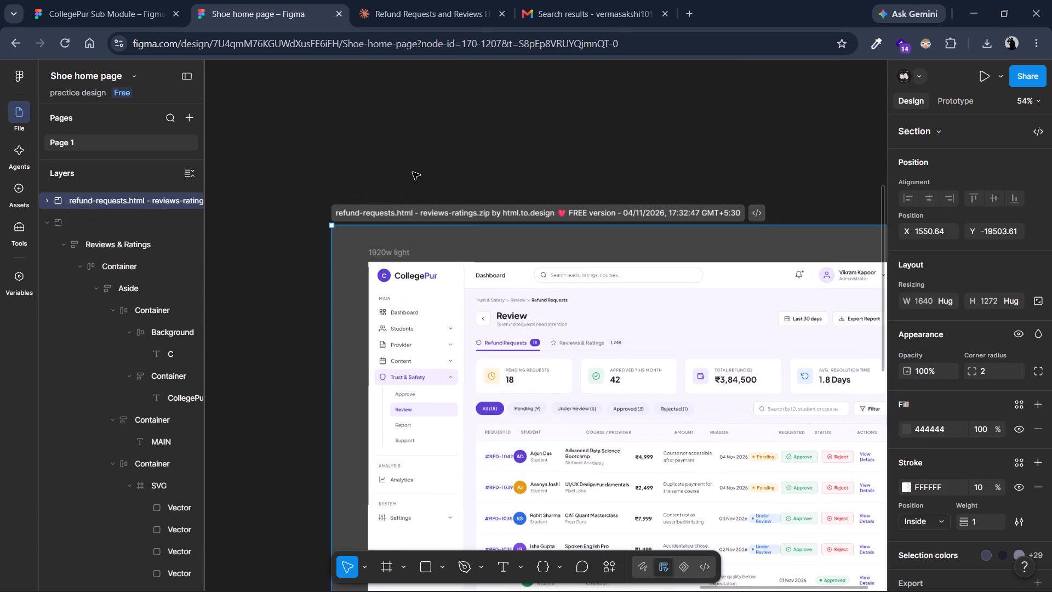
pyautogui.click(339, 213)
pyautogui.doubleClick(339, 213)
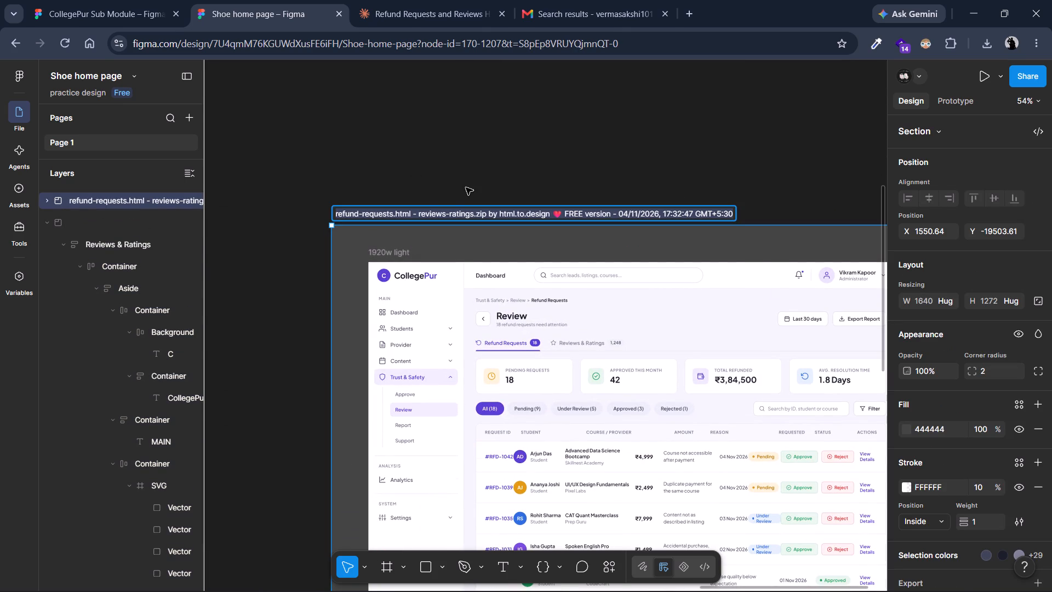
pyautogui.press('Delete')
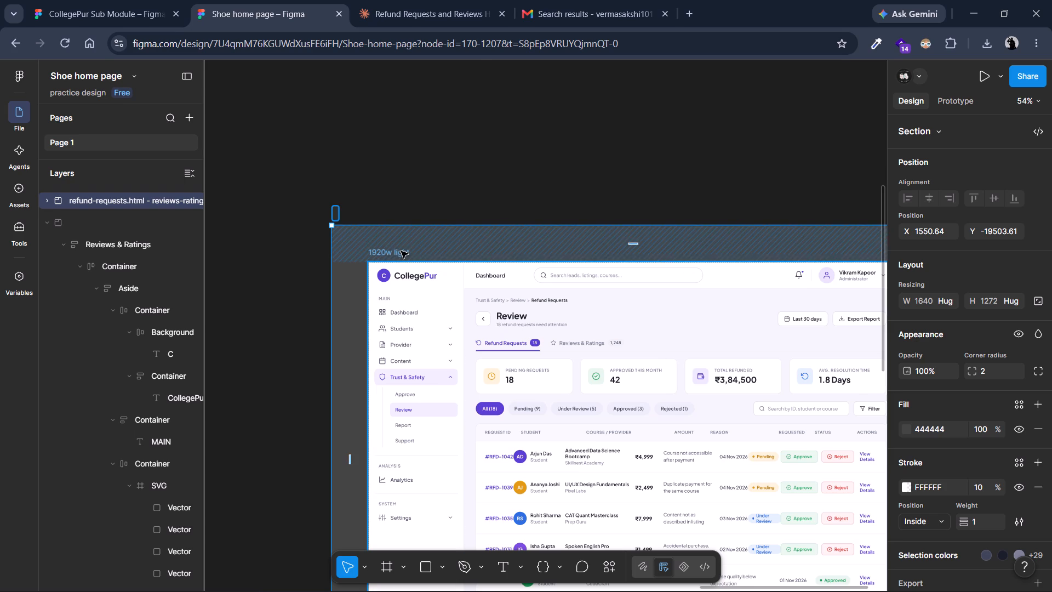
# Rename the Refund Requests screen's 1920w light frame with the copied name Refund Requests.
pyautogui.doubleClick(401, 251)
pyautogui.doubleClick(395, 252)
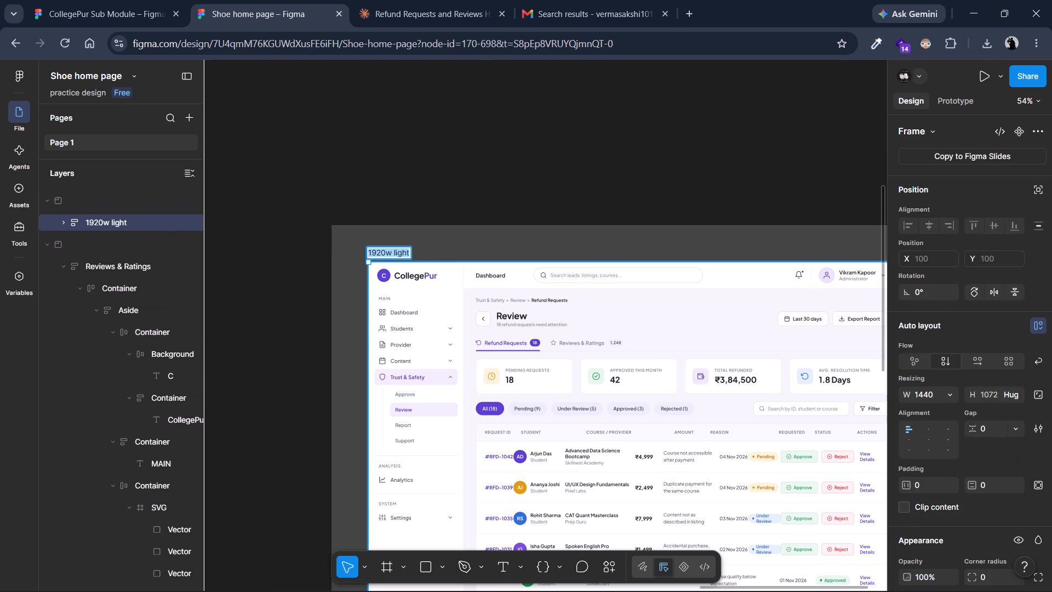
pyautogui.hotkey('ctrl', 'v')
pyautogui.press('Return')
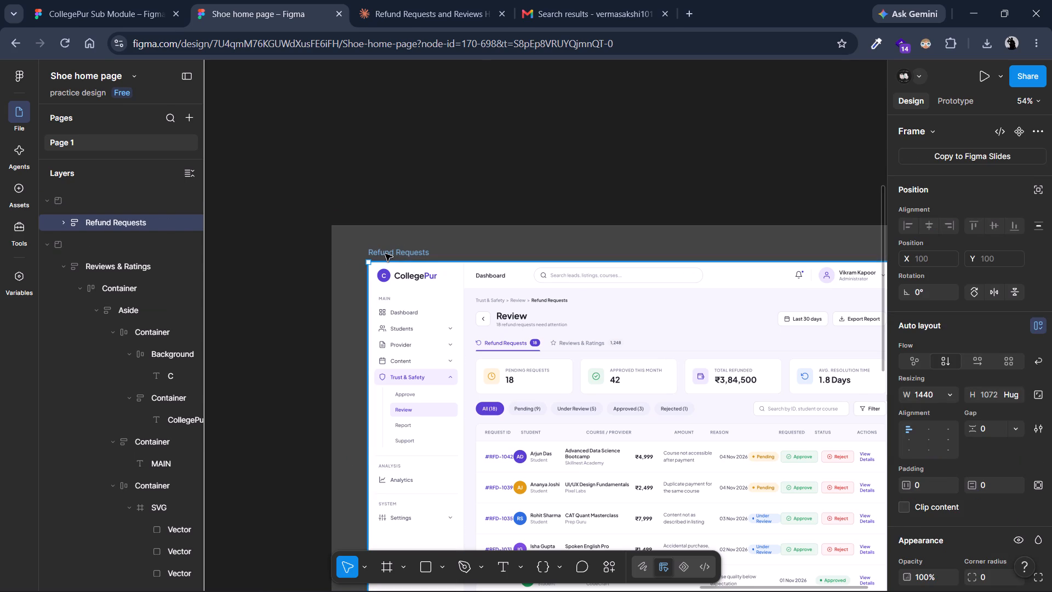
# Move the Refund Requests frame out of its grey section onto the empty canvas above, at about X 1297, Y -21175.
pyautogui.moveTo(397, 249); pyautogui.dragTo(404, 113)
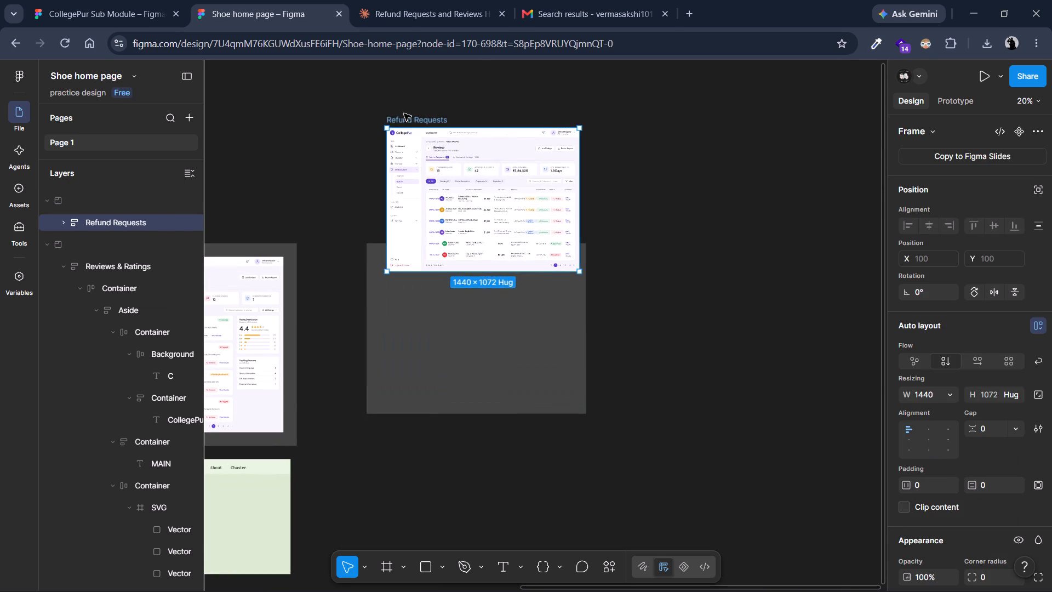
pyautogui.moveTo(404, 113); pyautogui.dragTo(350, 168)
# Move the Reviews & Ratings frame out of its section to beside the Refund Requests frame, at about X -354, Y -21196.
pyautogui.hscroll(1, 298, 258)
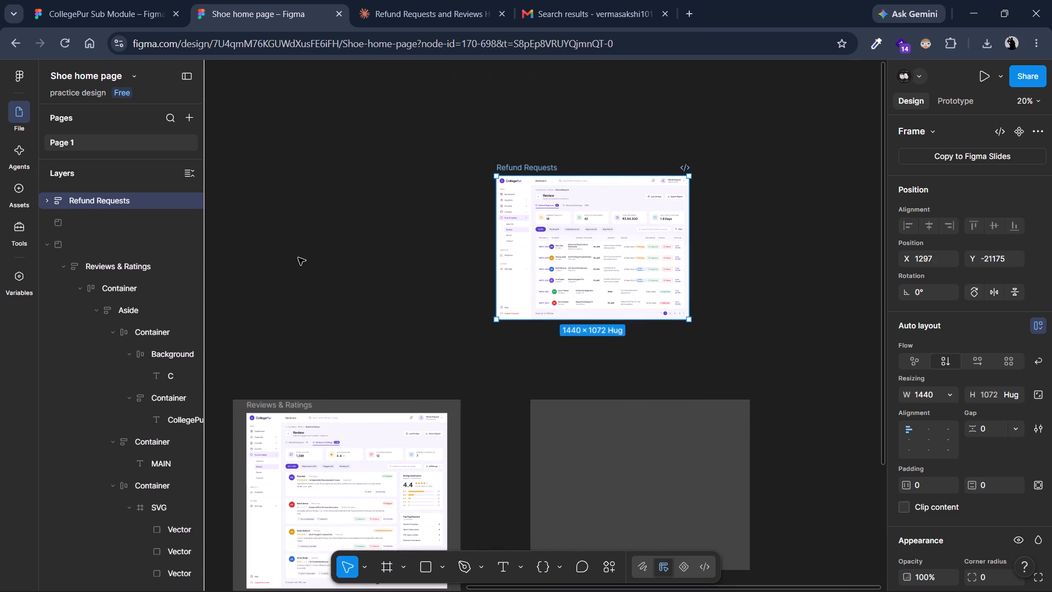
pyautogui.hscroll(1, 298, 258)
pyautogui.moveTo(299, 411); pyautogui.dragTo(324, 165)
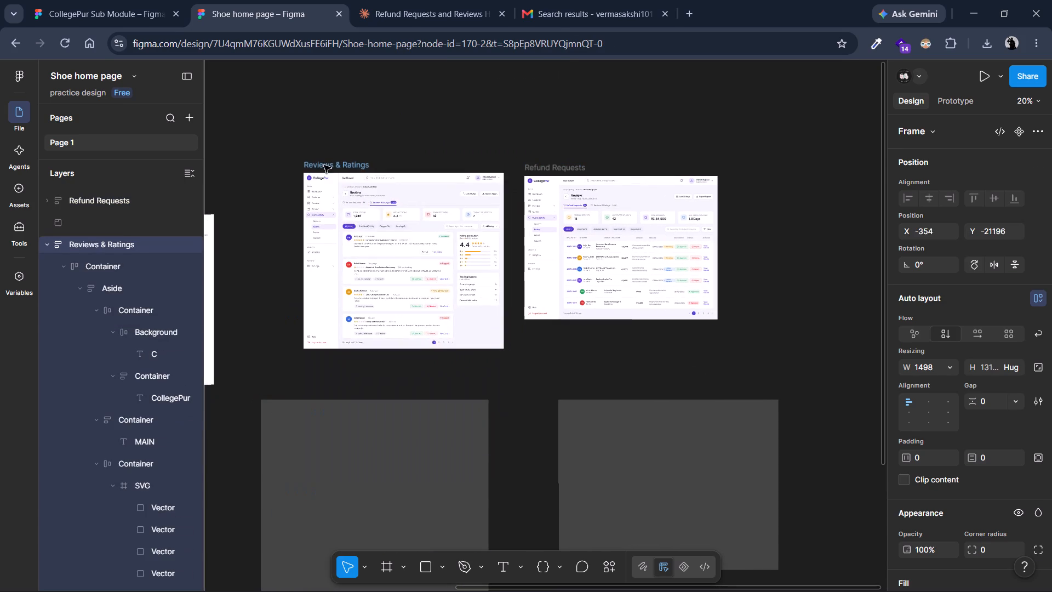
# Shift the Reviews & Ratings frame away from the Refund Requests frame to X -421, Y -21267.
pyautogui.moveTo(324, 165); pyautogui.dragTo(319, 162)
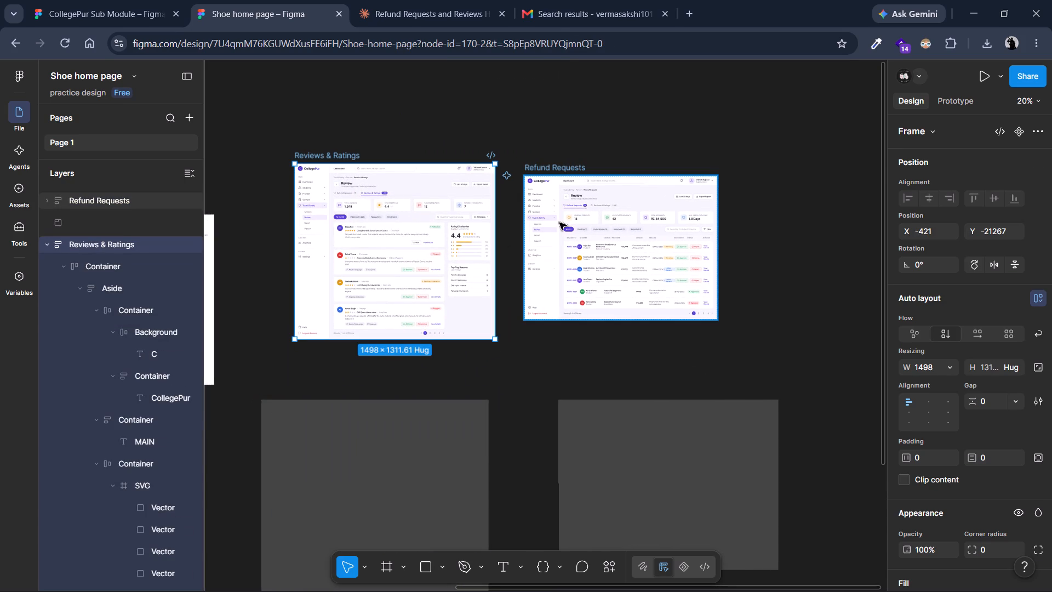
# Select the Reviews & Ratings and Refund Requests frames together and copy them, undoing an accidental cut.
pyautogui.click(564, 169)
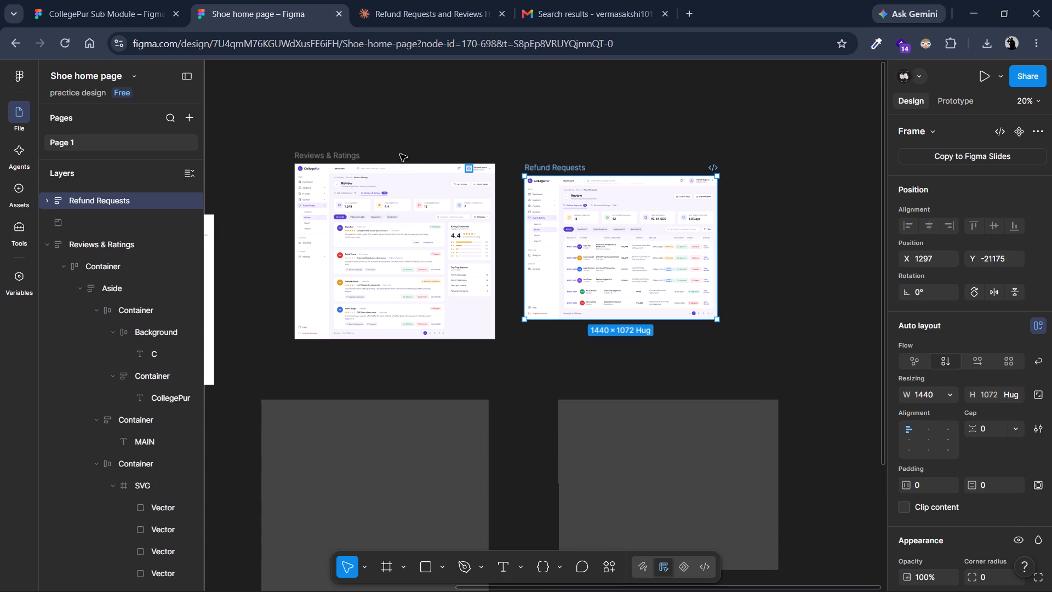
pyautogui.keyDown('ctrl'); pyautogui.click(337, 155); pyautogui.keyUp('ctrl')
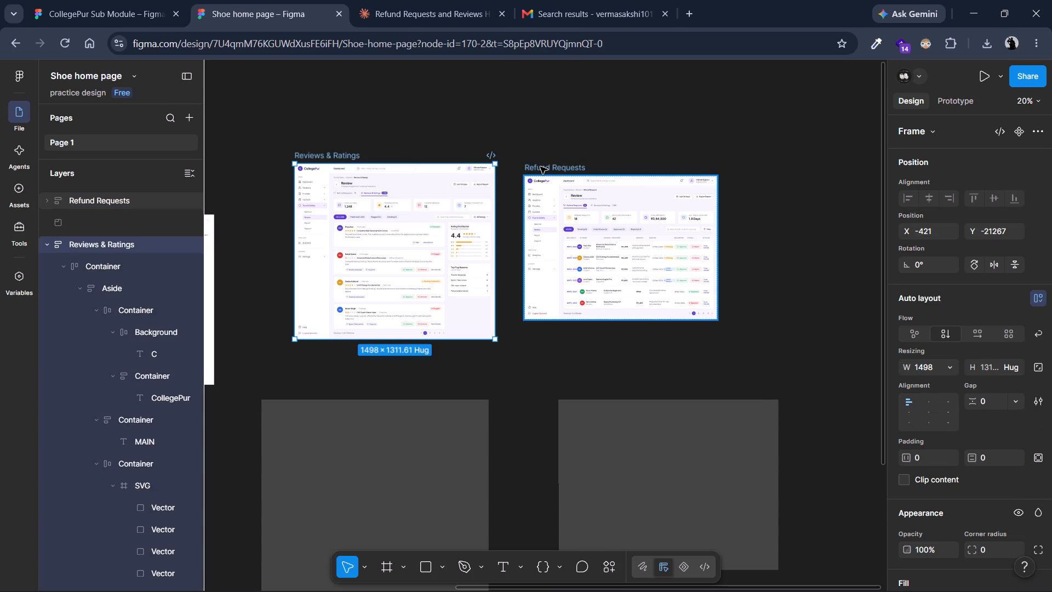
pyautogui.keyDown('ctrl'); pyautogui.click(540, 167); pyautogui.keyUp('ctrl')
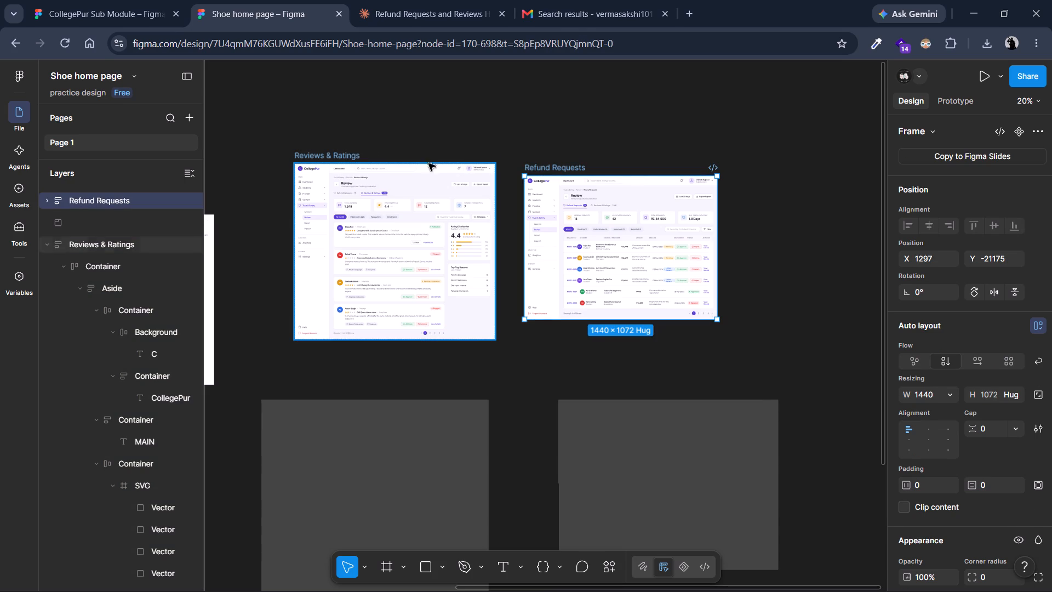
pyautogui.keyDown('shift'); pyautogui.click(347, 161); pyautogui.keyUp('shift')
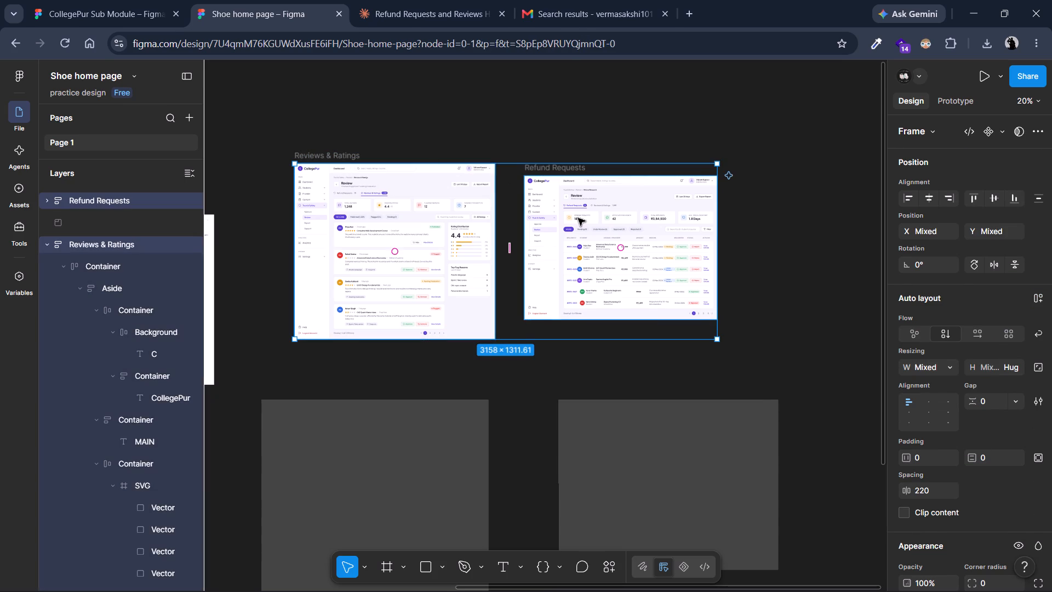
pyautogui.hotkey('ctrl', 'x')
pyautogui.hotkey('ctrl', 'z')
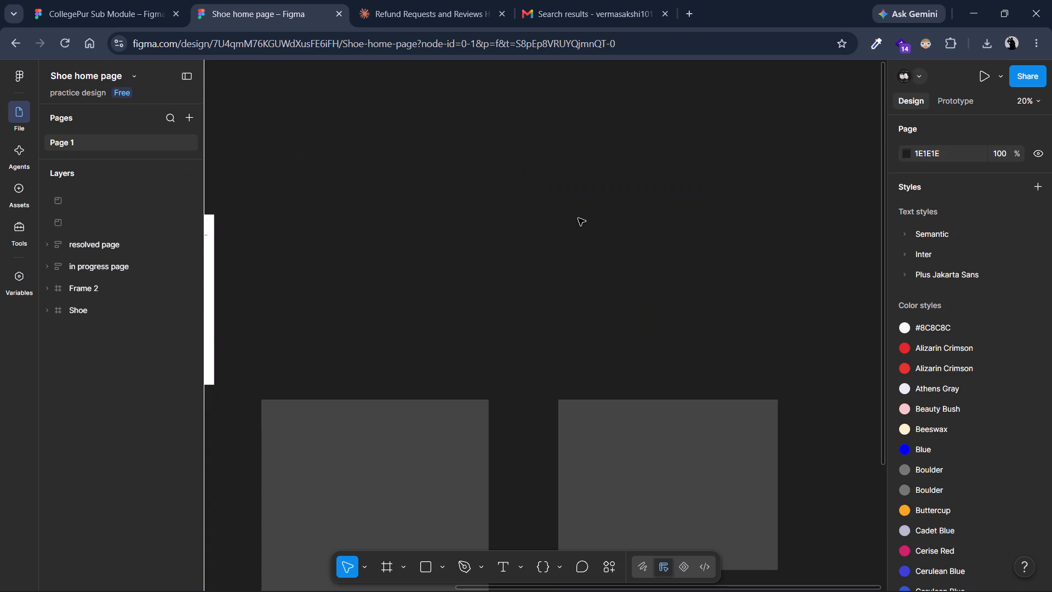
pyautogui.hotkey('ctrl', 'c')
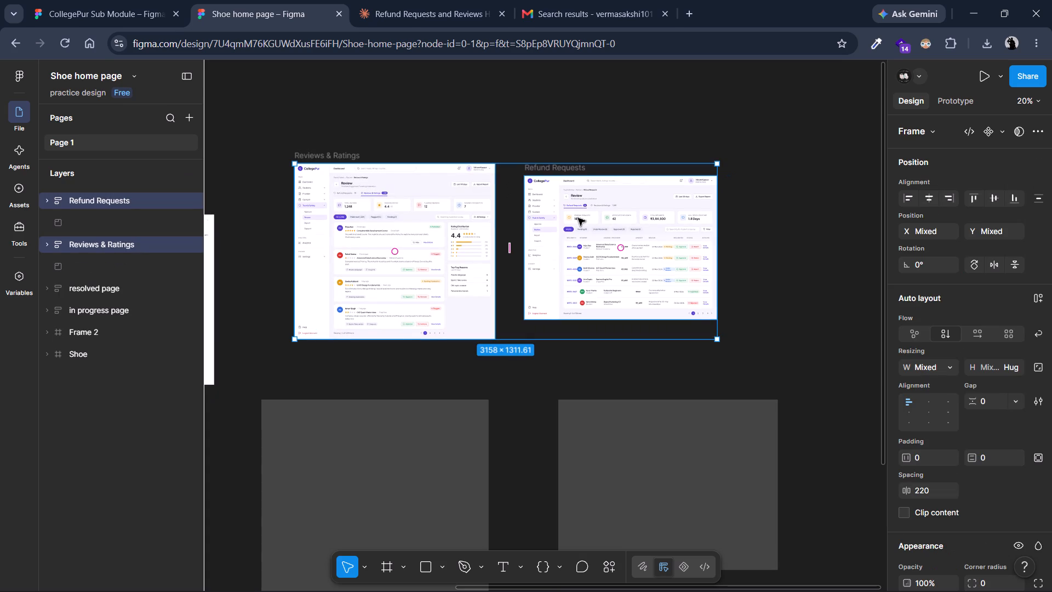
pyautogui.click(137, 0)
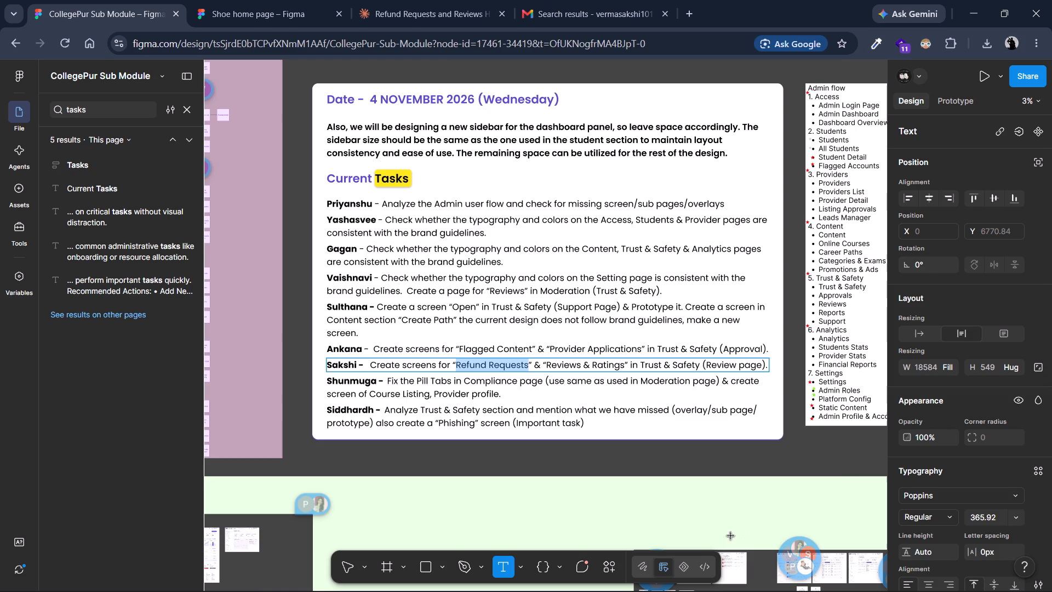
pyautogui.click(583, 569)
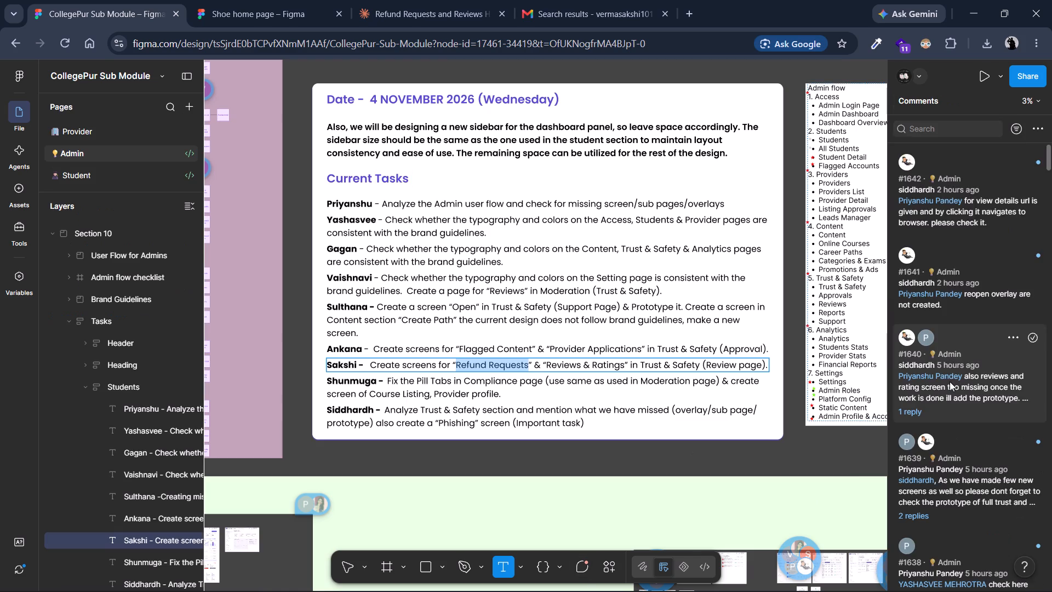
pyautogui.scroll(-4, 950, 382)
pyautogui.click(960, 123)
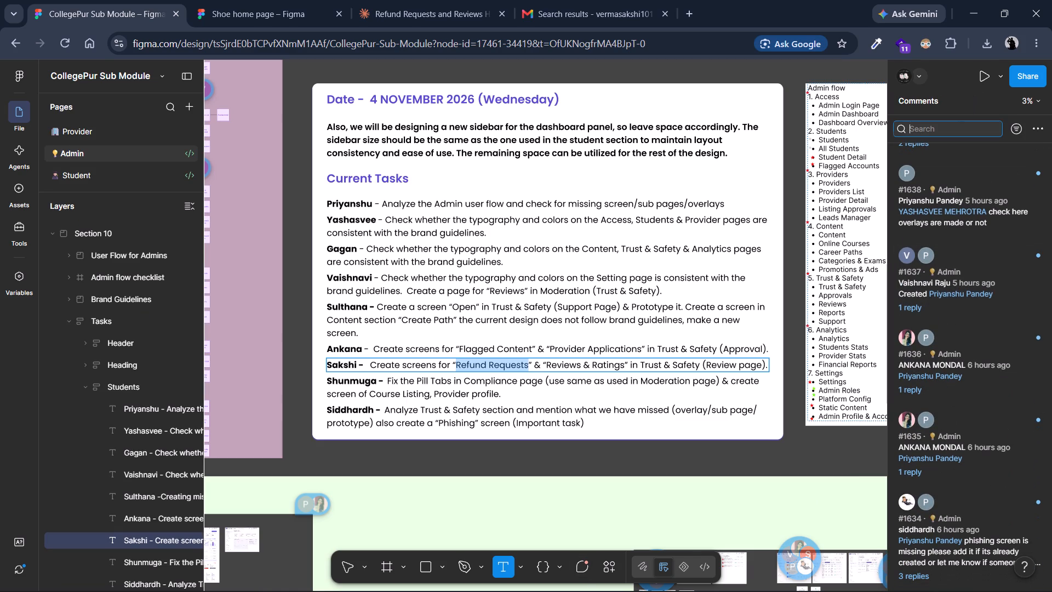
pyautogui.write('sakshi')
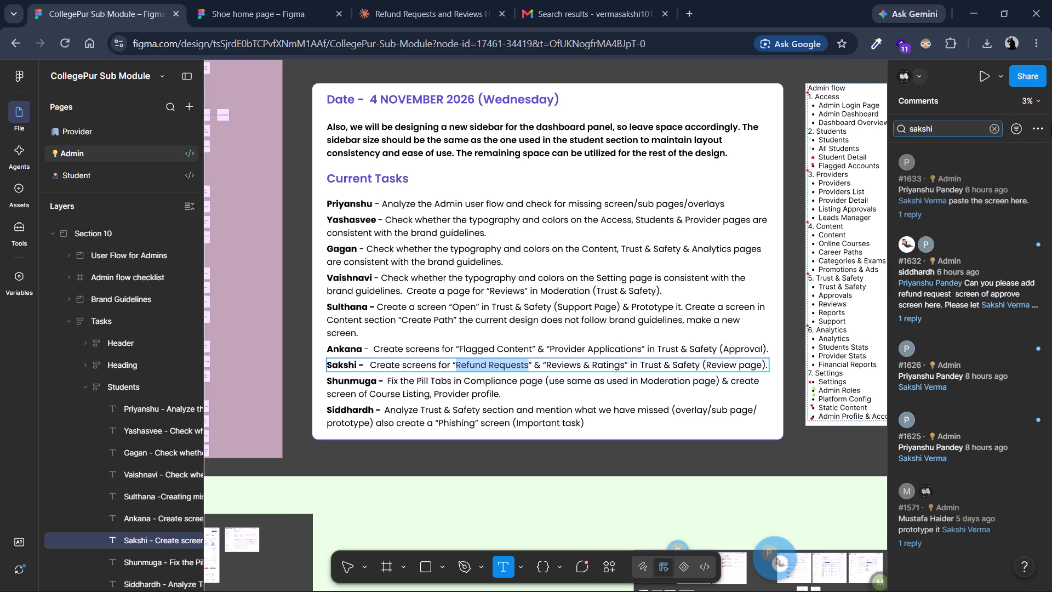
pyautogui.click(968, 182)
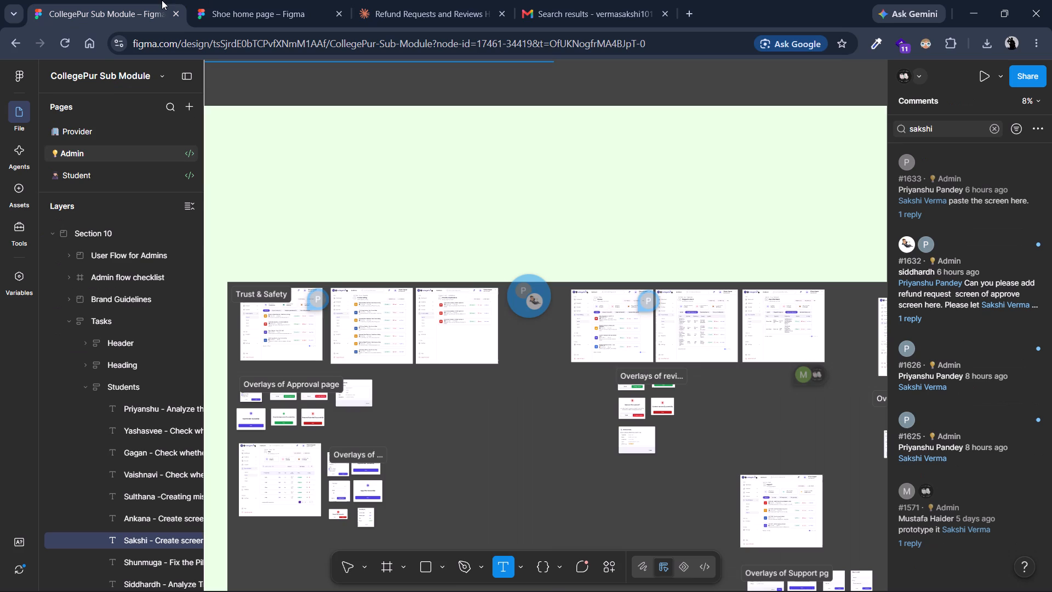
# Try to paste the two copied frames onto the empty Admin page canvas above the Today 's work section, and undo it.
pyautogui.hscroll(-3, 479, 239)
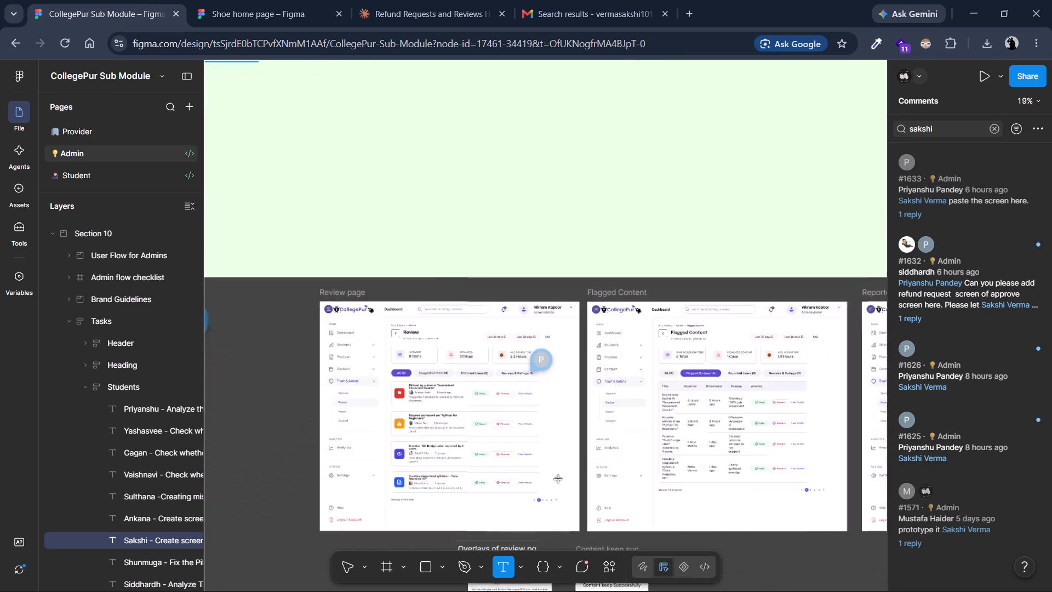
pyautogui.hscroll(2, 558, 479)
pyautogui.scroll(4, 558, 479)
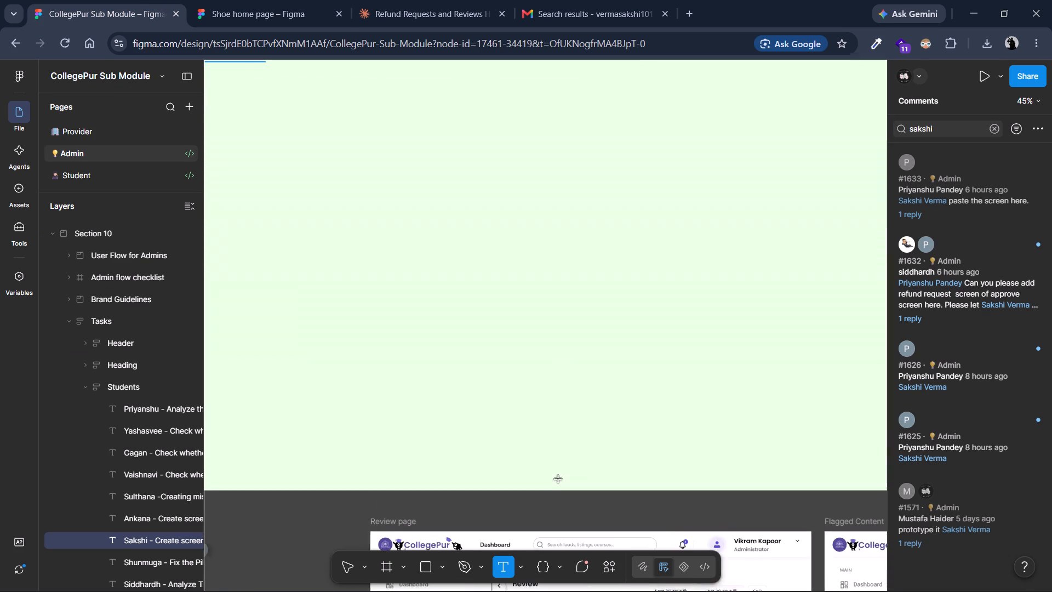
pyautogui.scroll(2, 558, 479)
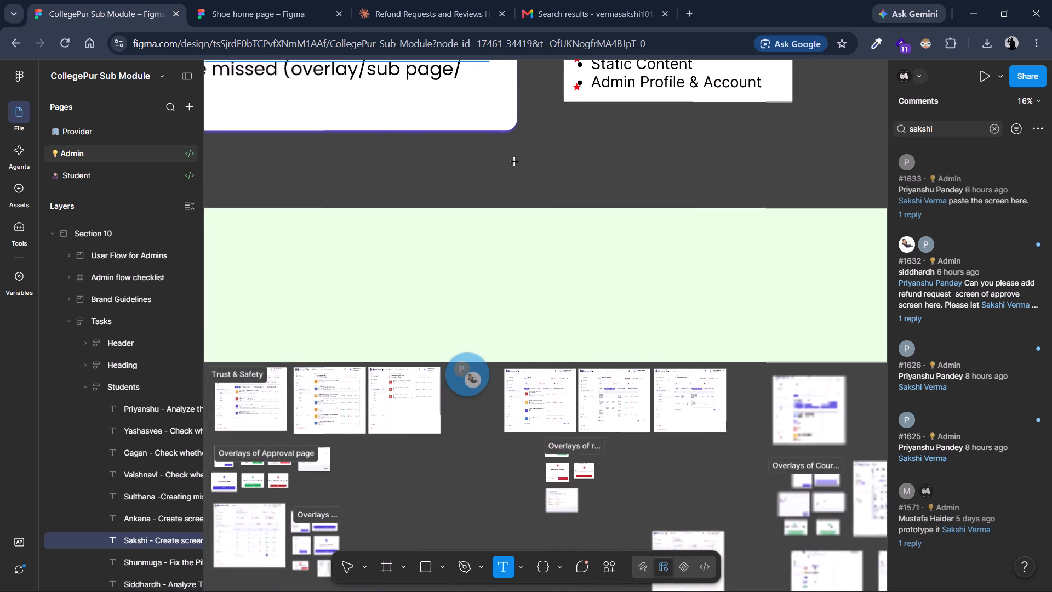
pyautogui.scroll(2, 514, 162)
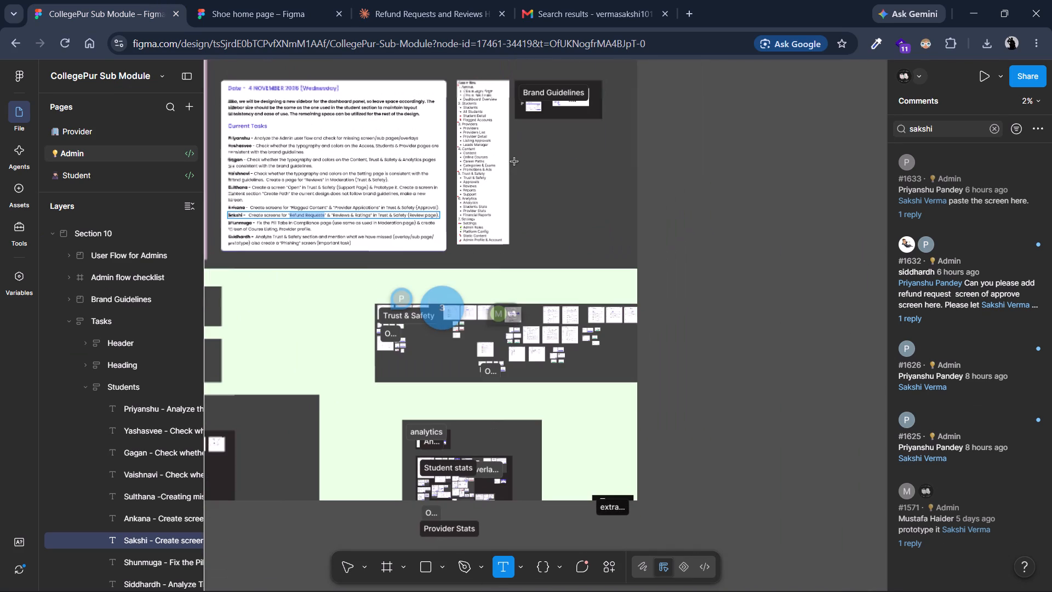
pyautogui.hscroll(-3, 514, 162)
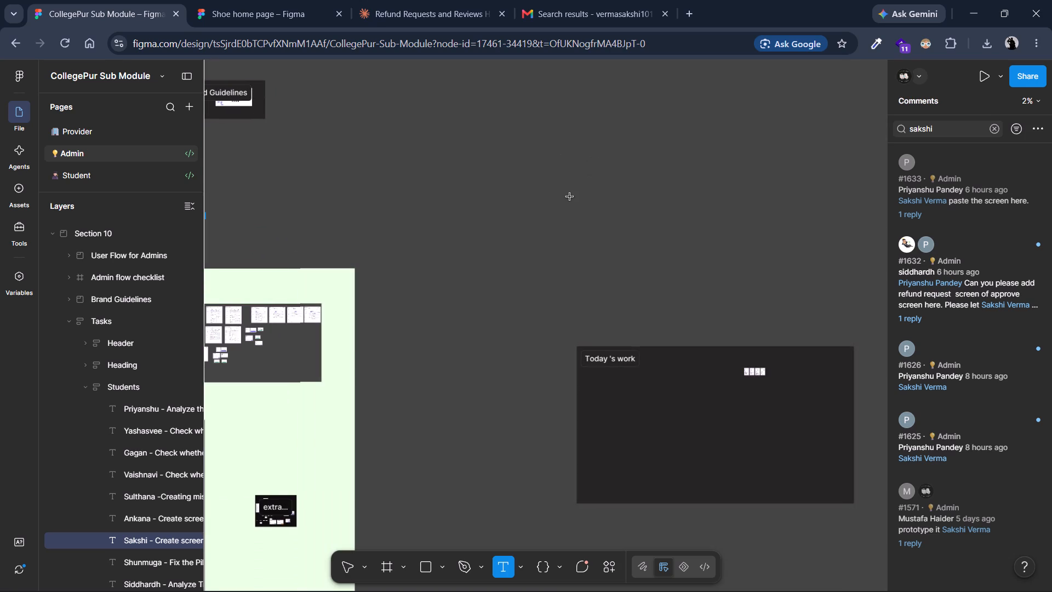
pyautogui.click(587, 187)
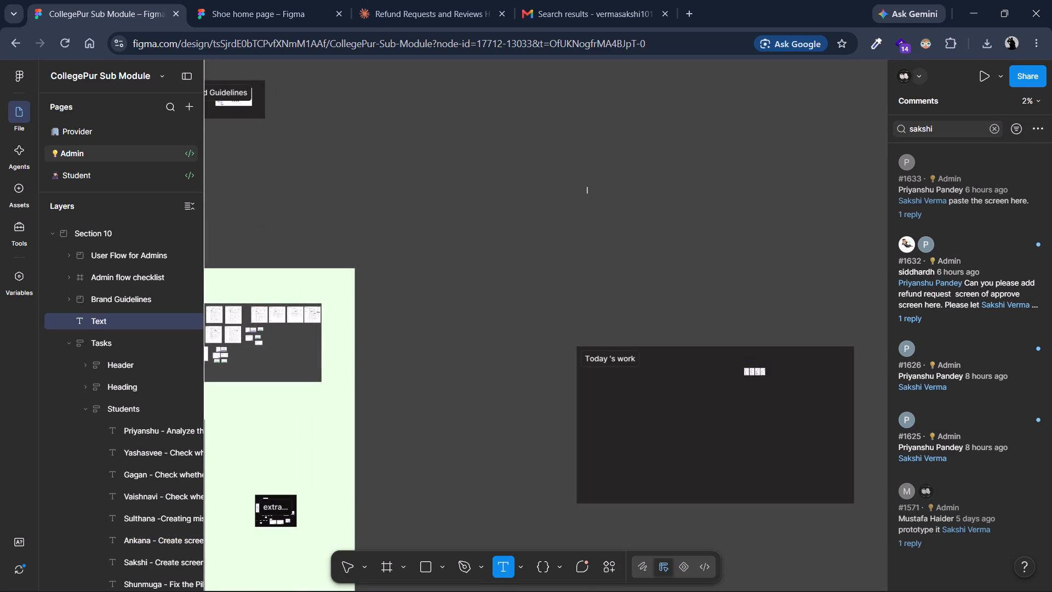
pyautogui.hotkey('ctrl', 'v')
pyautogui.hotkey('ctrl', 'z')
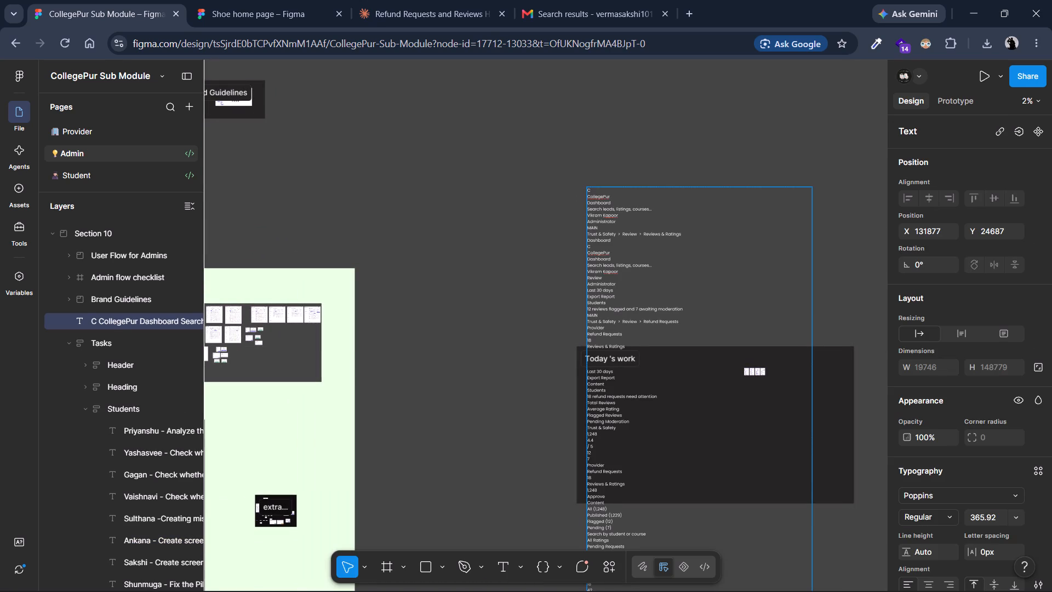
# In the Shoe home page file, move the Reviews & Ratings and Refund Requests frames together slightly higher above the grey sections.
pyautogui.click(333, 0)
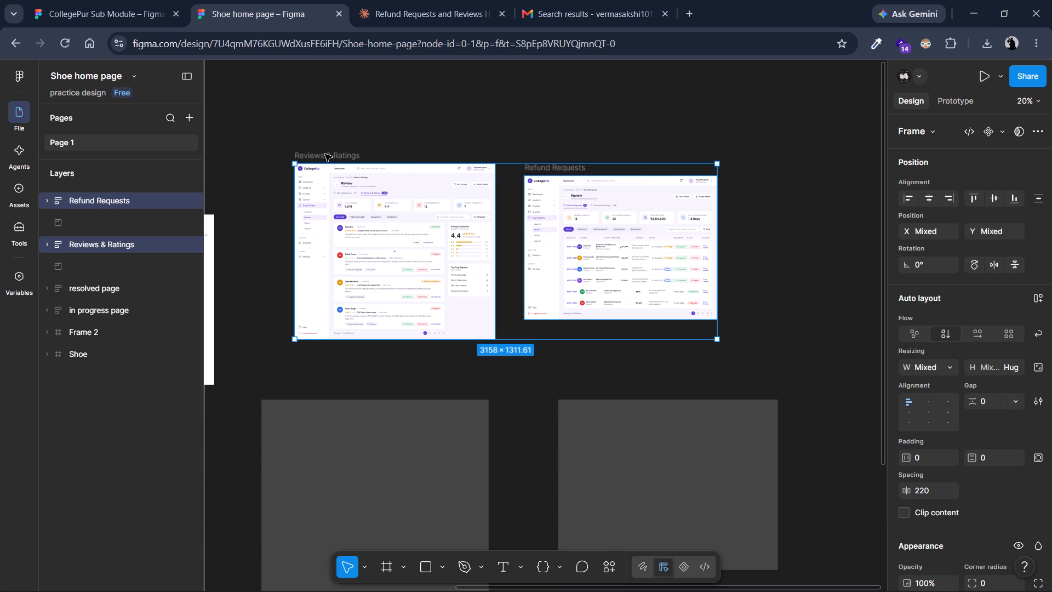
pyautogui.moveTo(325, 156); pyautogui.dragTo(324, 134)
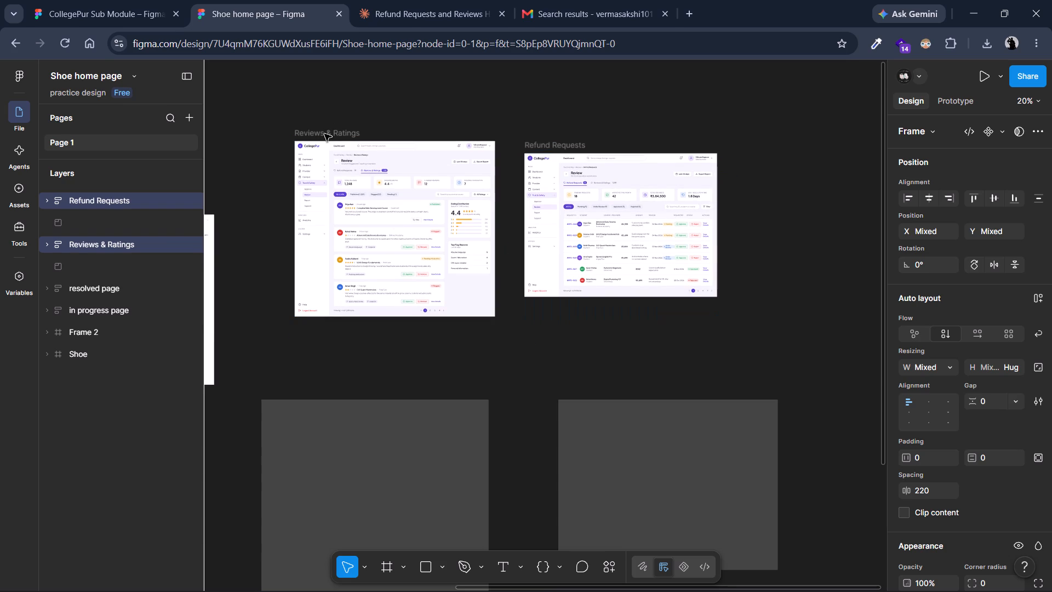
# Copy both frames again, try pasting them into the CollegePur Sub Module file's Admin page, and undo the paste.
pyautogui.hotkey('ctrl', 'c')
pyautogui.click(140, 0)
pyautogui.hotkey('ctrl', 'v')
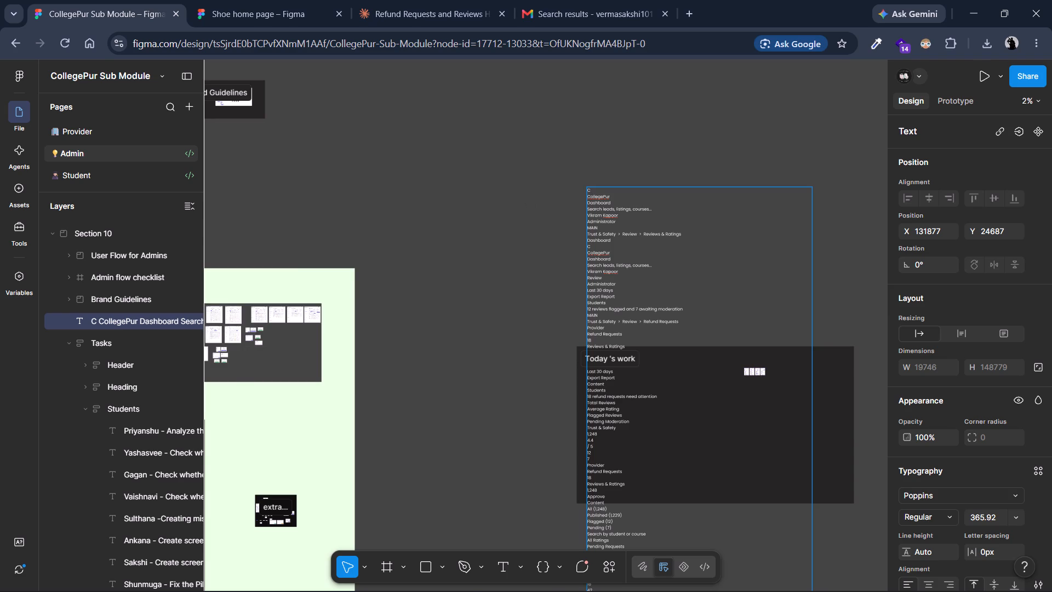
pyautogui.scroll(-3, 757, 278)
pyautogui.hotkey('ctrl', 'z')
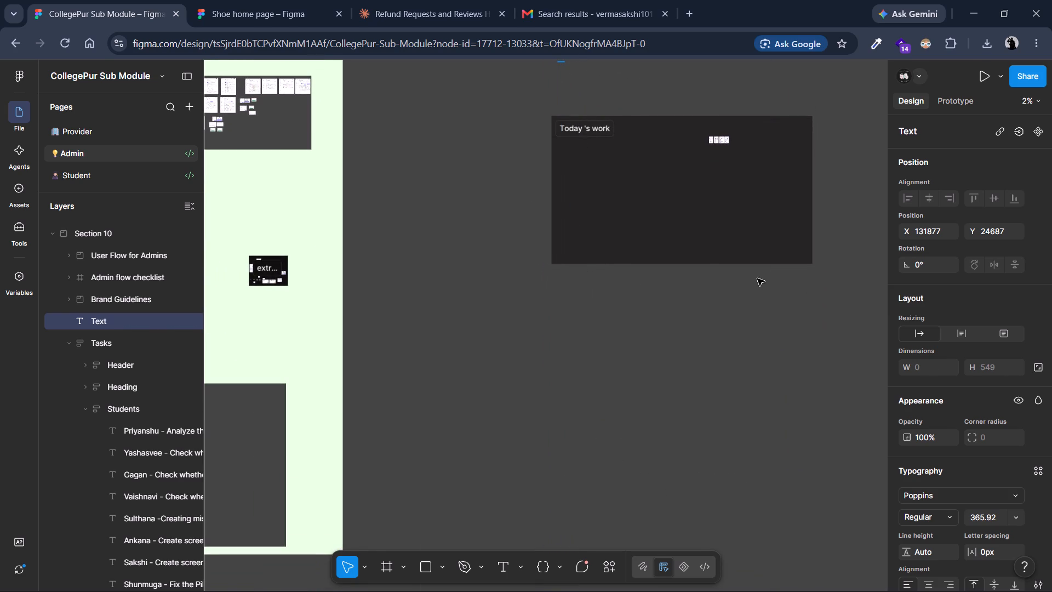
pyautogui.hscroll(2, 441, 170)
# In the Shoe home page file, reselect both screen frames, cut them and paste them back onto the canvas.
pyautogui.click(235, 0)
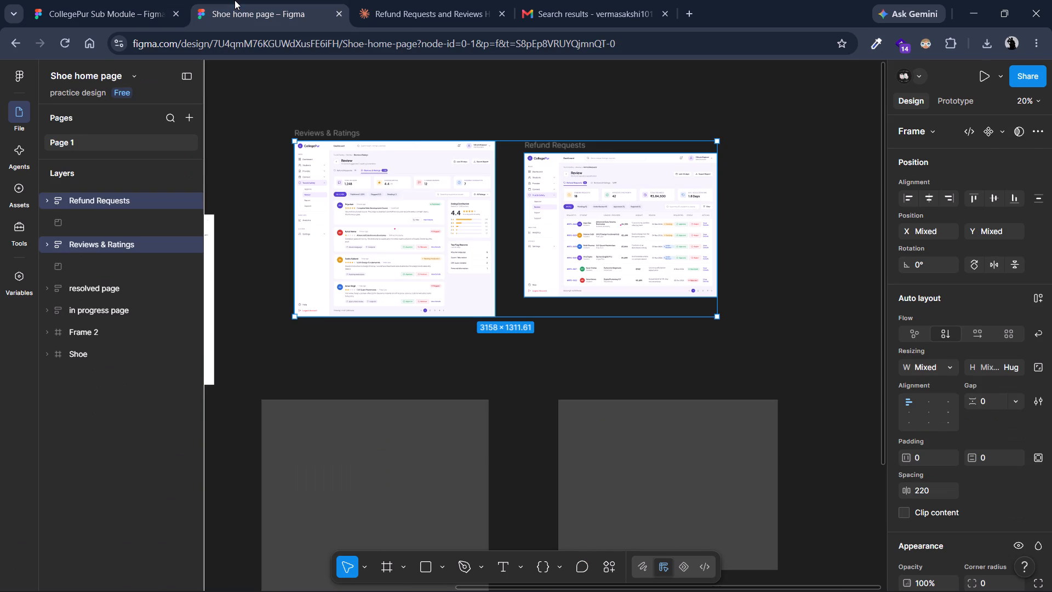
pyautogui.moveTo(271, 116); pyautogui.dragTo(754, 259)
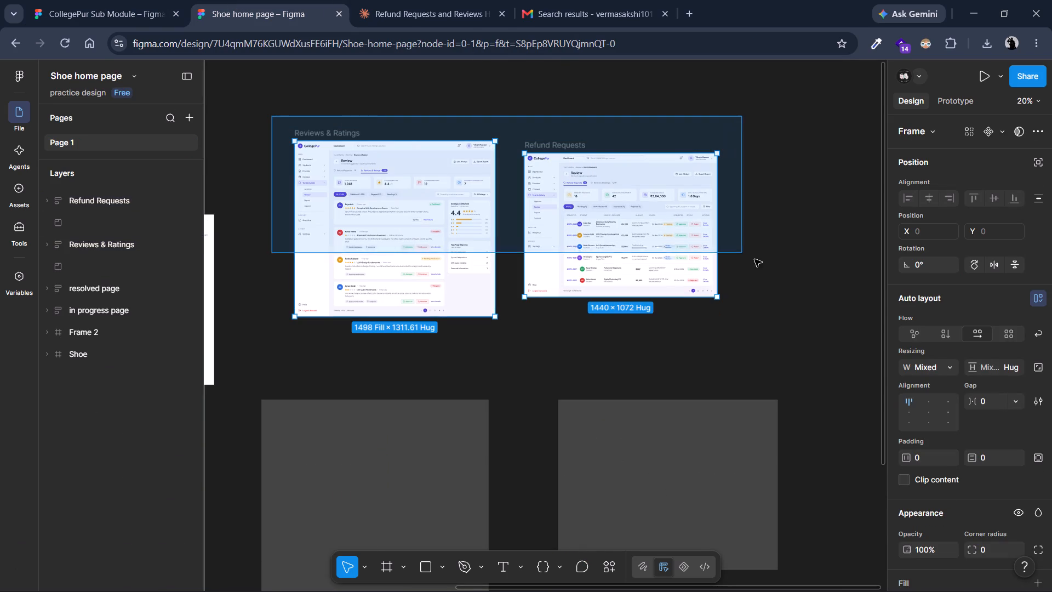
pyautogui.moveTo(754, 259); pyautogui.dragTo(830, 308)
pyautogui.hotkey('ctrl', 'x')
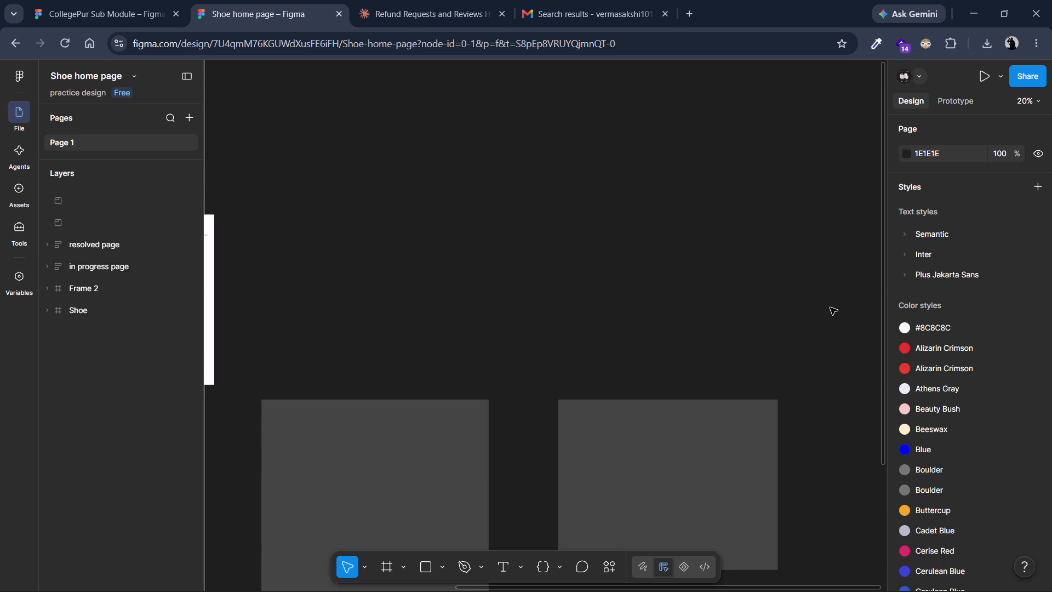
pyautogui.hscroll(-7, 830, 308)
pyautogui.click(544, 232)
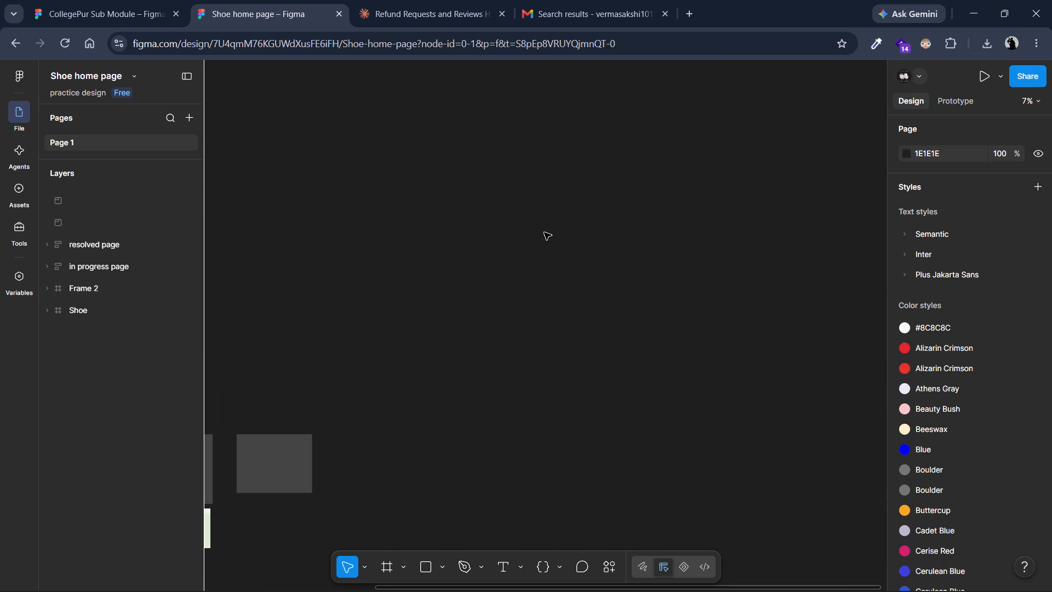
pyautogui.hotkey('ctrl', 'v')
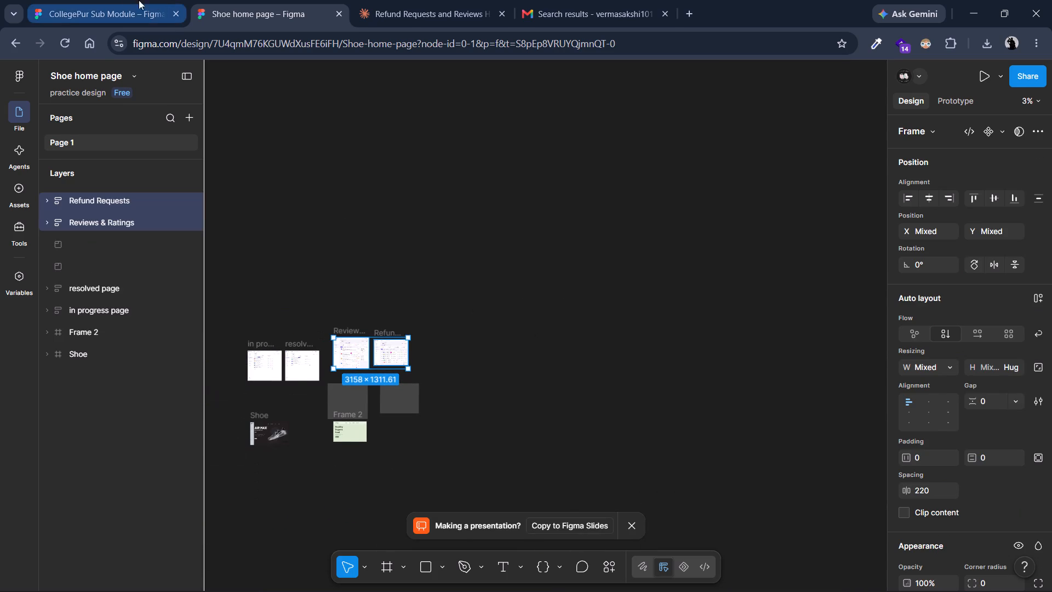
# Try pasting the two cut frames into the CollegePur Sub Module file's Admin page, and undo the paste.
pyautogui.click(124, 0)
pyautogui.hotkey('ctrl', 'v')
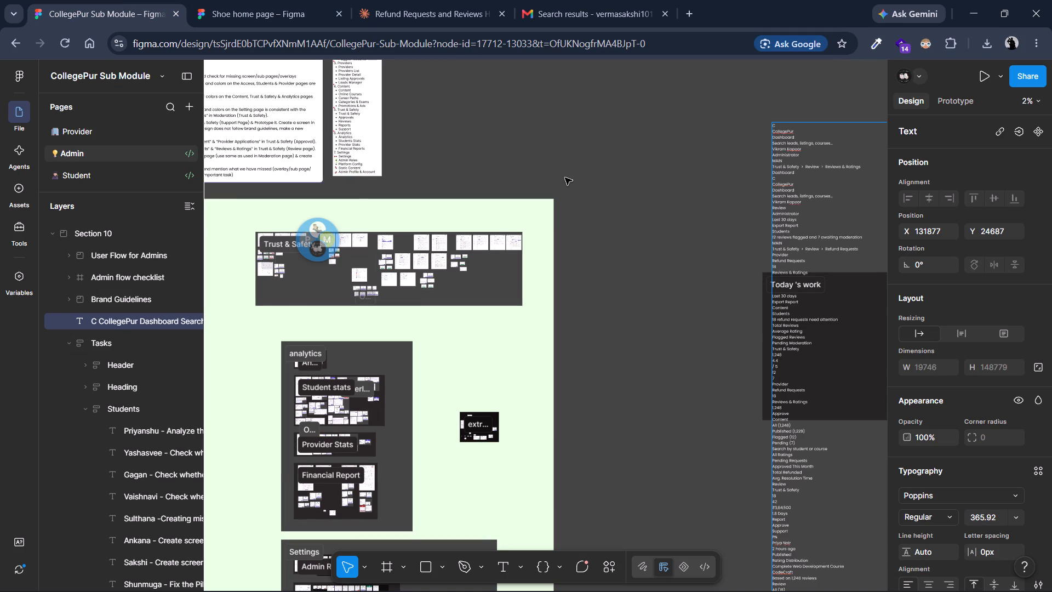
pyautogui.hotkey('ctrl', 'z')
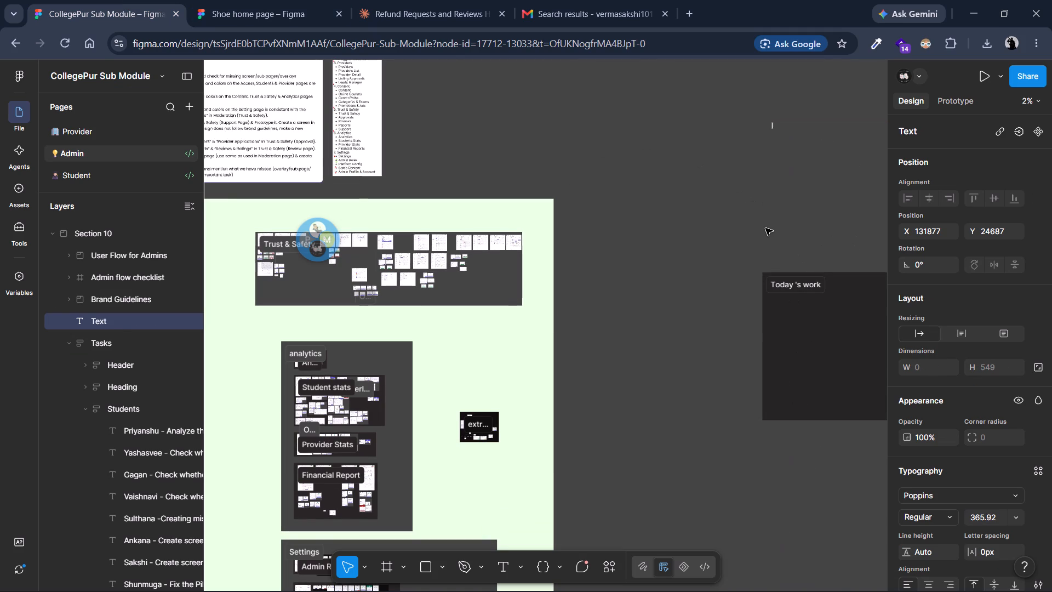
# In the Shoe home page file, move the Reviews & Ratings and Refund Requests frames together higher above the grey sections.
pyautogui.click(295, 0)
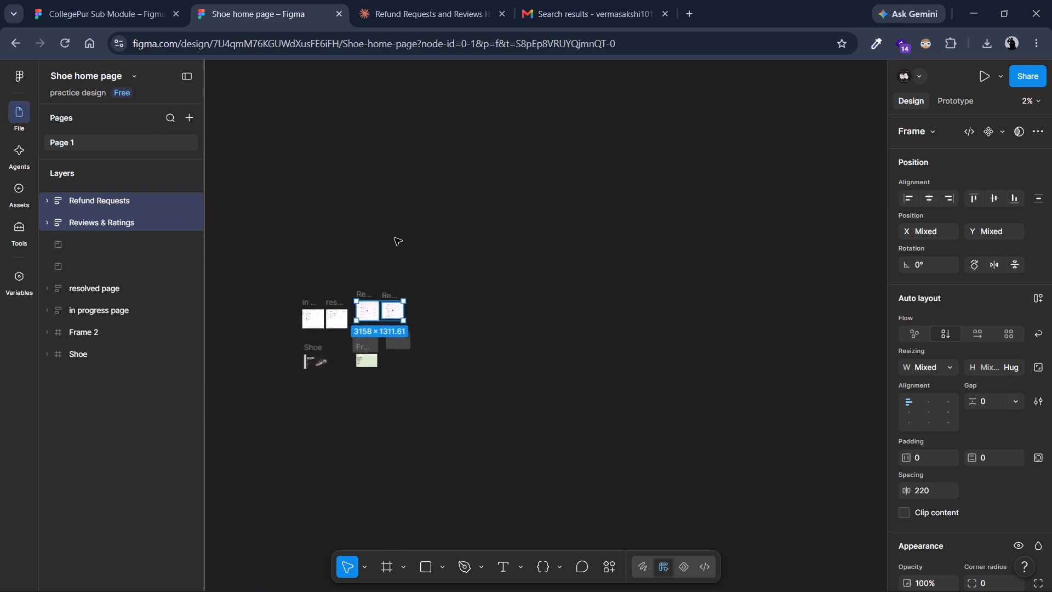
pyautogui.scroll(-1, 395, 238)
pyautogui.hscroll(1, 395, 238)
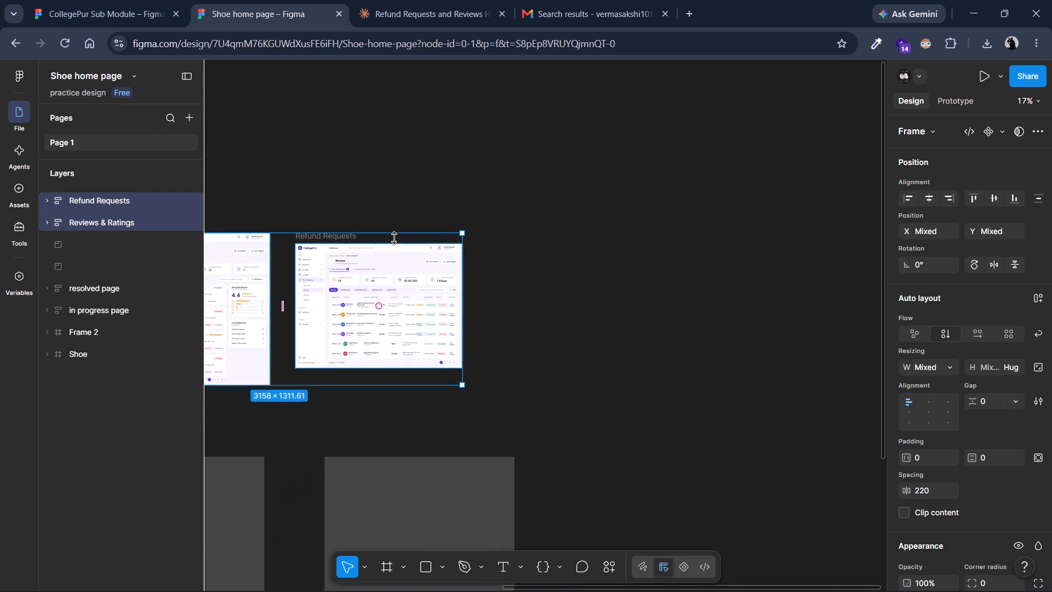
pyautogui.hscroll(1, 395, 238)
pyautogui.moveTo(319, 227); pyautogui.dragTo(322, 135)
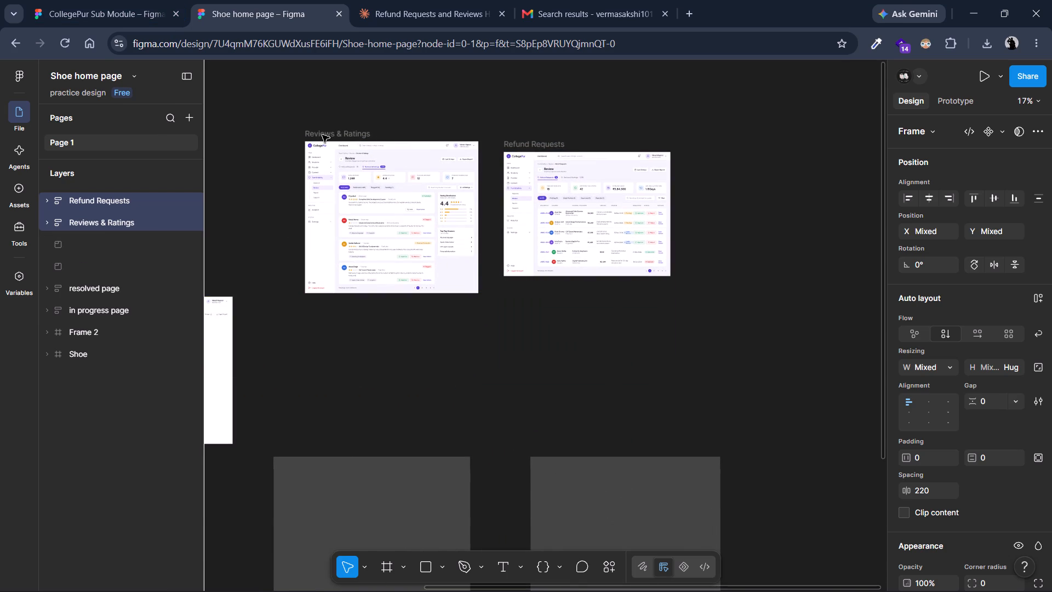
# Copy only the Reviews & Ratings frame.
pyautogui.click(322, 135)
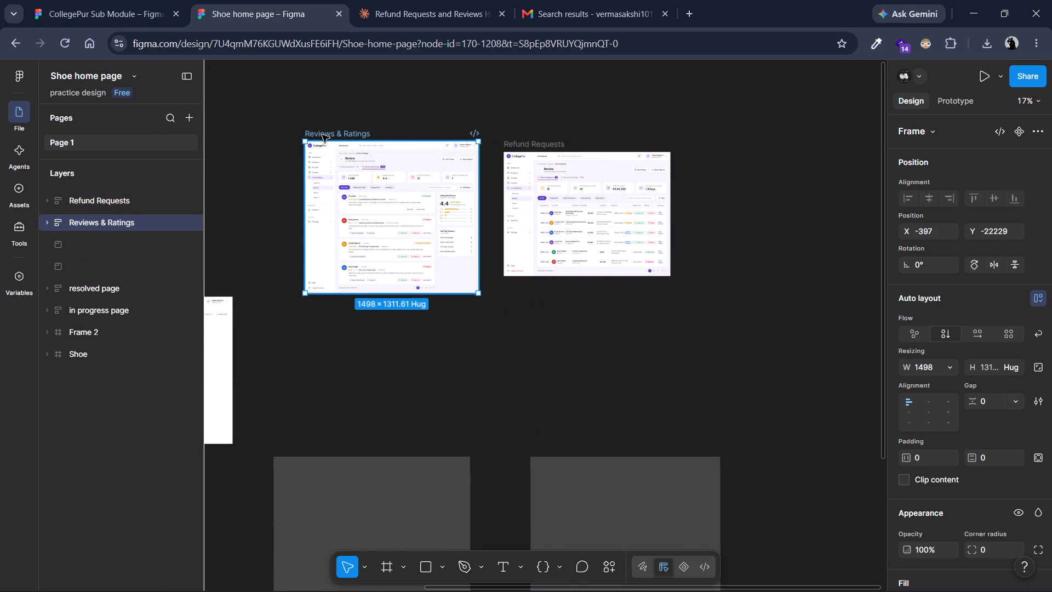
pyautogui.hotkey('ctrl', 'c')
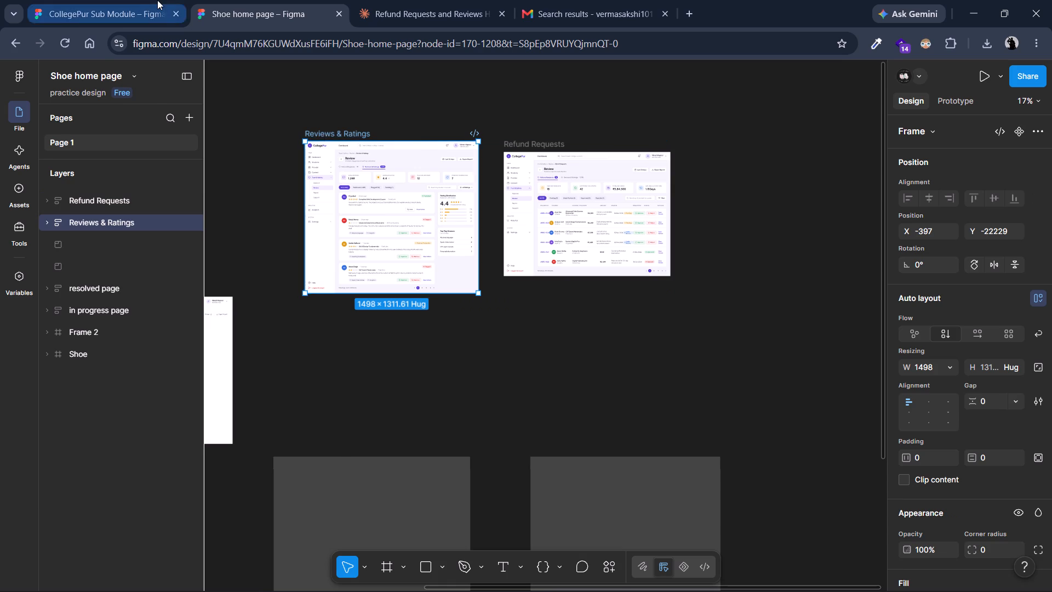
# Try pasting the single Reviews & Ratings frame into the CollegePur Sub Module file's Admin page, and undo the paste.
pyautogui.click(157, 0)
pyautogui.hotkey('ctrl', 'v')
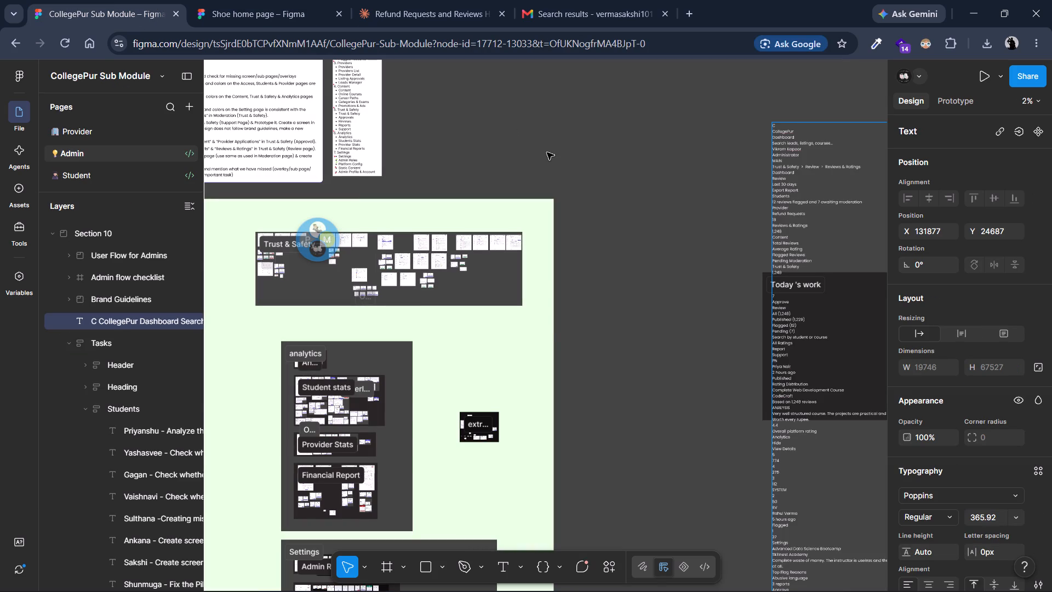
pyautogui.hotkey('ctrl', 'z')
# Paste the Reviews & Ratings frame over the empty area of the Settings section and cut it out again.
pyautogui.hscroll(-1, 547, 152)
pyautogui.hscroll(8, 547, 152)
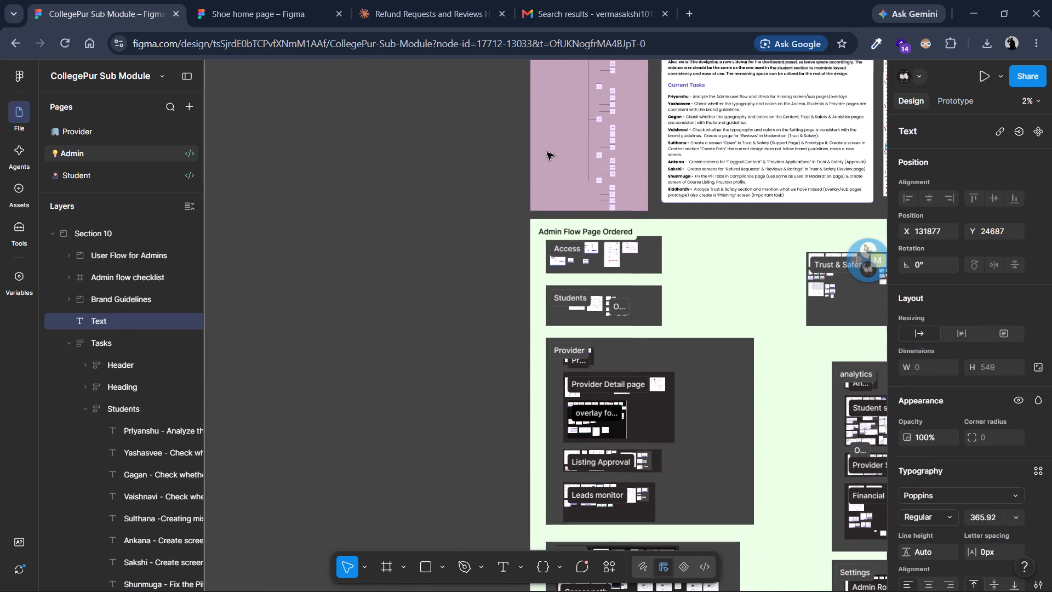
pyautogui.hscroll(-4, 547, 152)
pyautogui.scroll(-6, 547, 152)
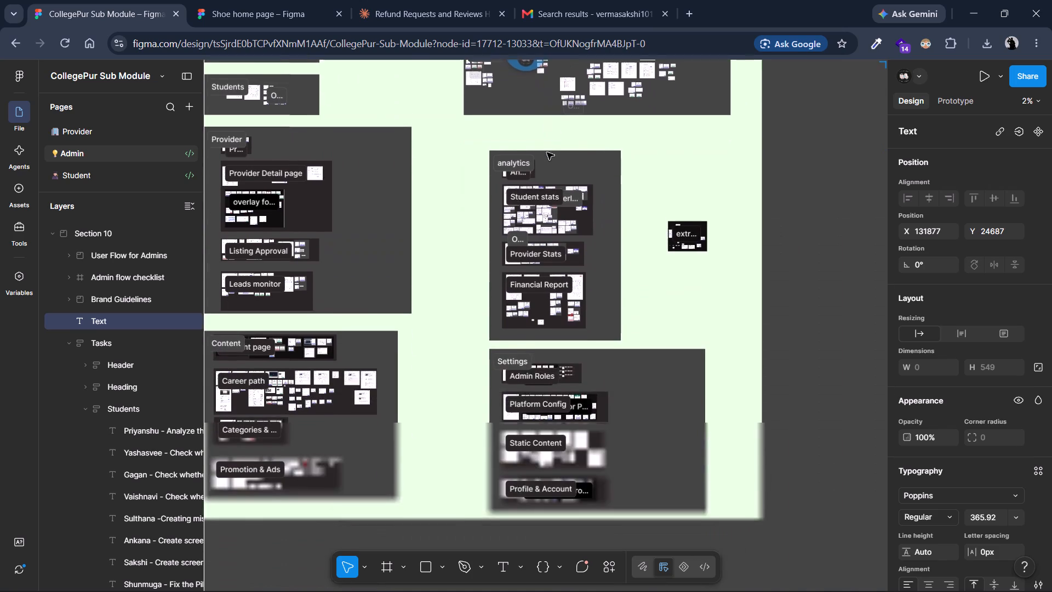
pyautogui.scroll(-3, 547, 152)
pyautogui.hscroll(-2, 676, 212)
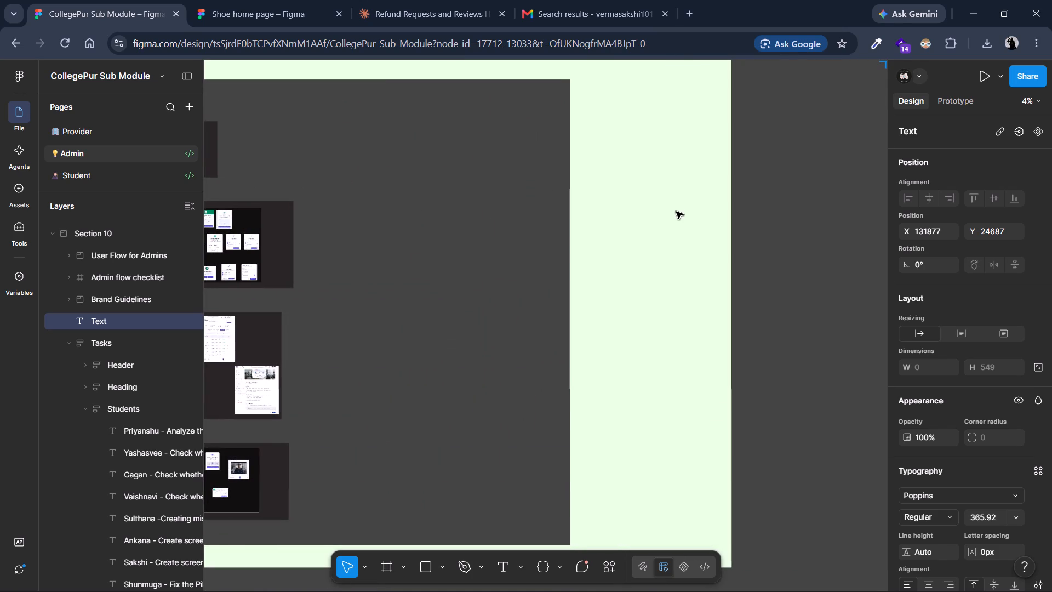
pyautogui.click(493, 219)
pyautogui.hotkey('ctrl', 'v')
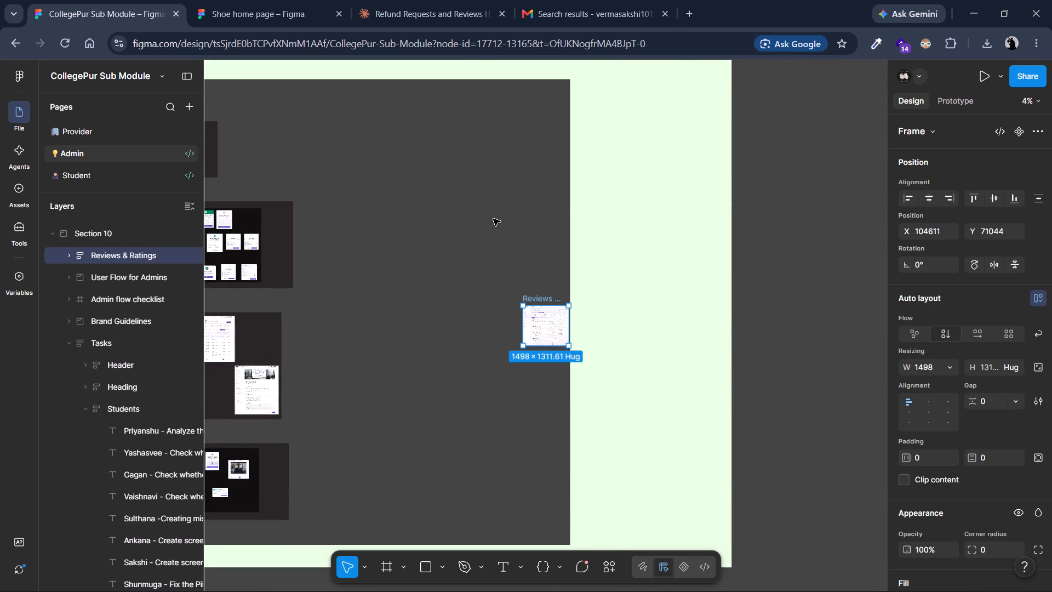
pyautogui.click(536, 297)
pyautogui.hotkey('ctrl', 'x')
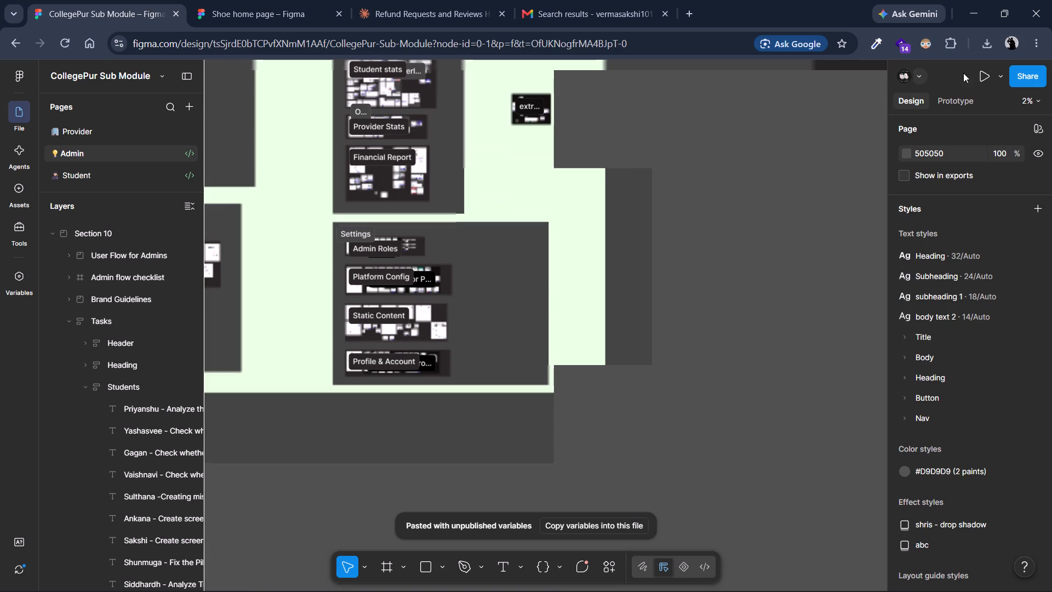
# Find the comment asking to paste the screen on the Admin page, view its location, and close the thread.
pyautogui.click(578, 561)
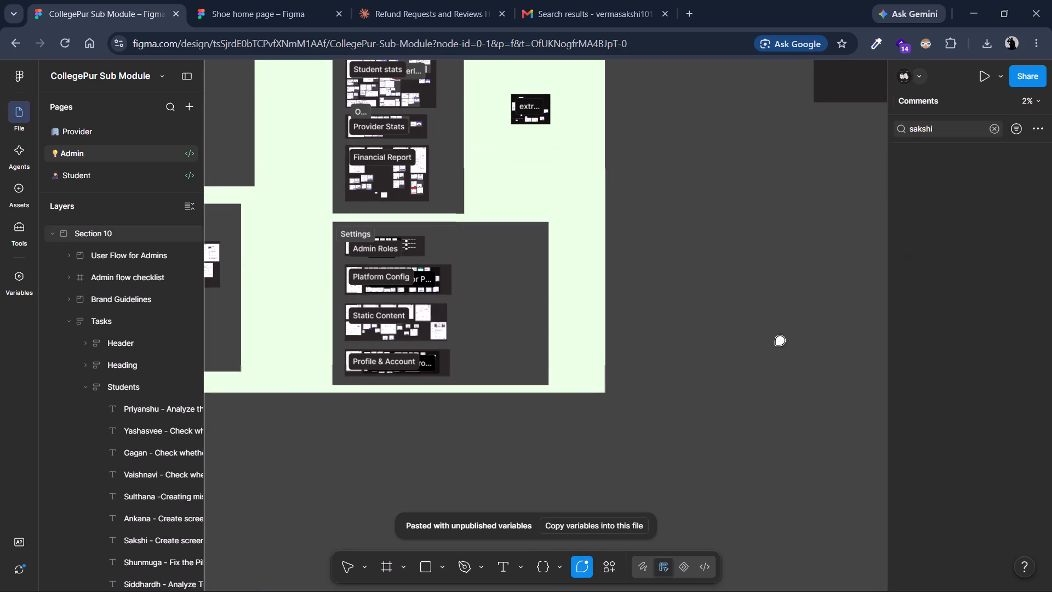
pyautogui.click(956, 181)
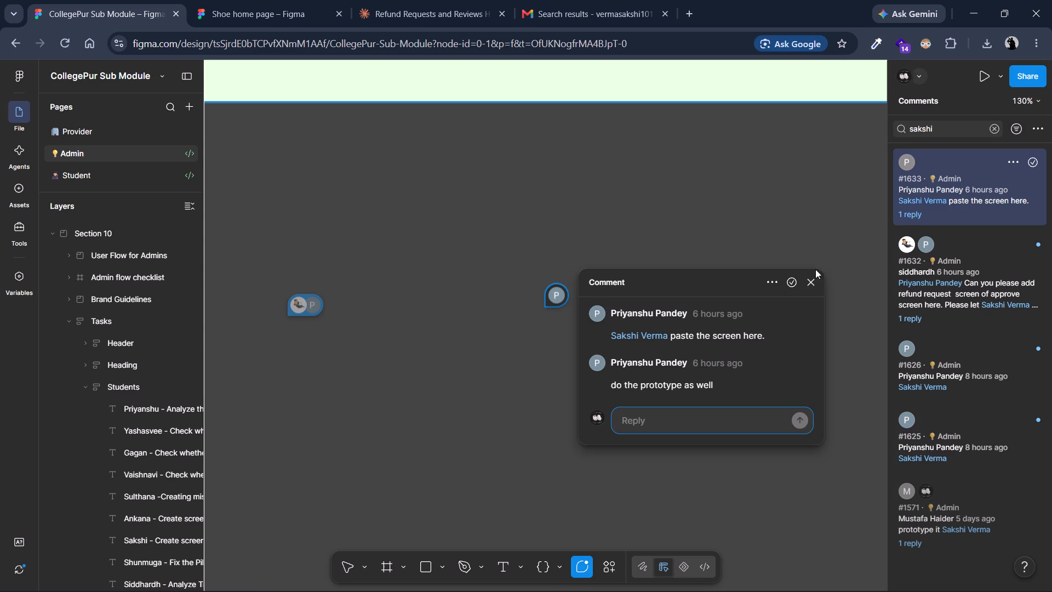
pyautogui.click(809, 277)
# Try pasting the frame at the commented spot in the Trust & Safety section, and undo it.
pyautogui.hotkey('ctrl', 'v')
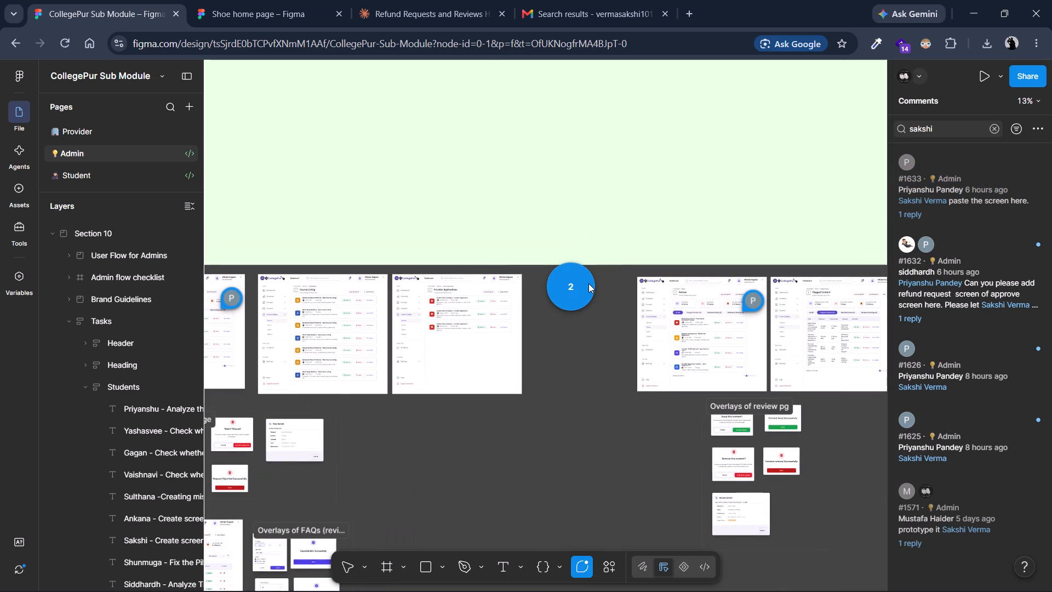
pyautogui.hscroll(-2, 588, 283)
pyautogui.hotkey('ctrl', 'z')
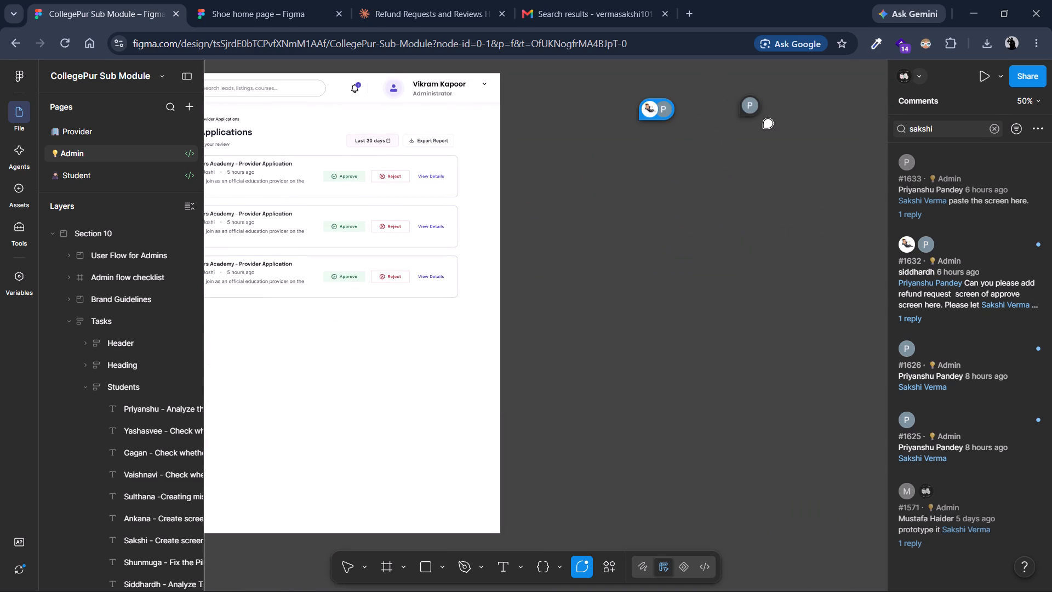
# Leave commenting, paste Reviews & Ratings at the commented spot, and move it below the Trust & Safety screen row, about X 4649, Y 1929.
pyautogui.hscroll(-1, 764, 127)
pyautogui.press('Escape')
pyautogui.press('`')
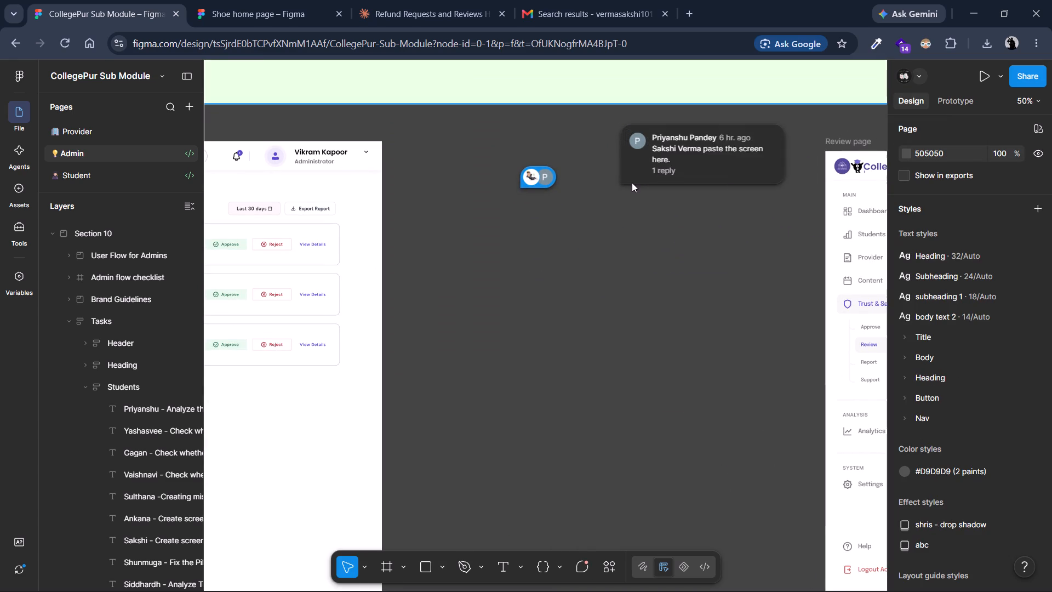
pyautogui.click(625, 209)
pyautogui.hotkey('ctrl', 'v')
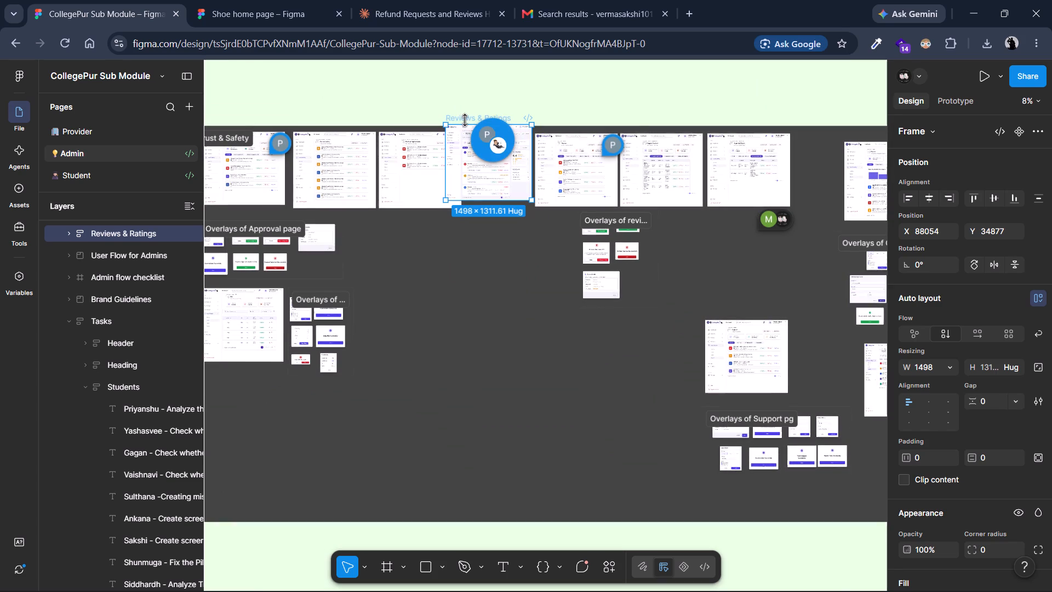
pyautogui.moveTo(468, 116); pyautogui.dragTo(471, 127)
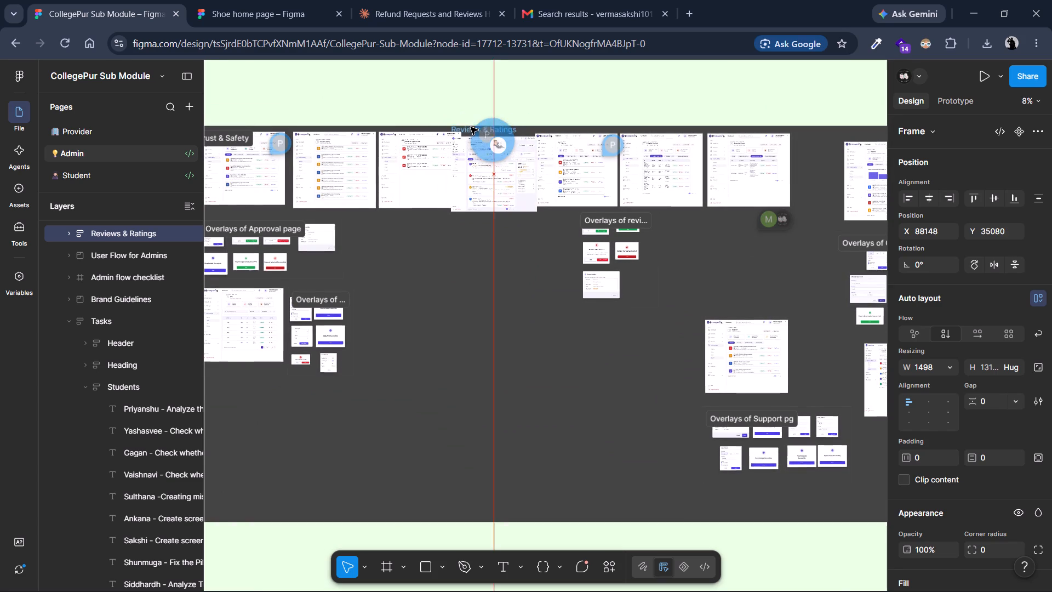
pyautogui.moveTo(471, 127); pyautogui.dragTo(478, 227)
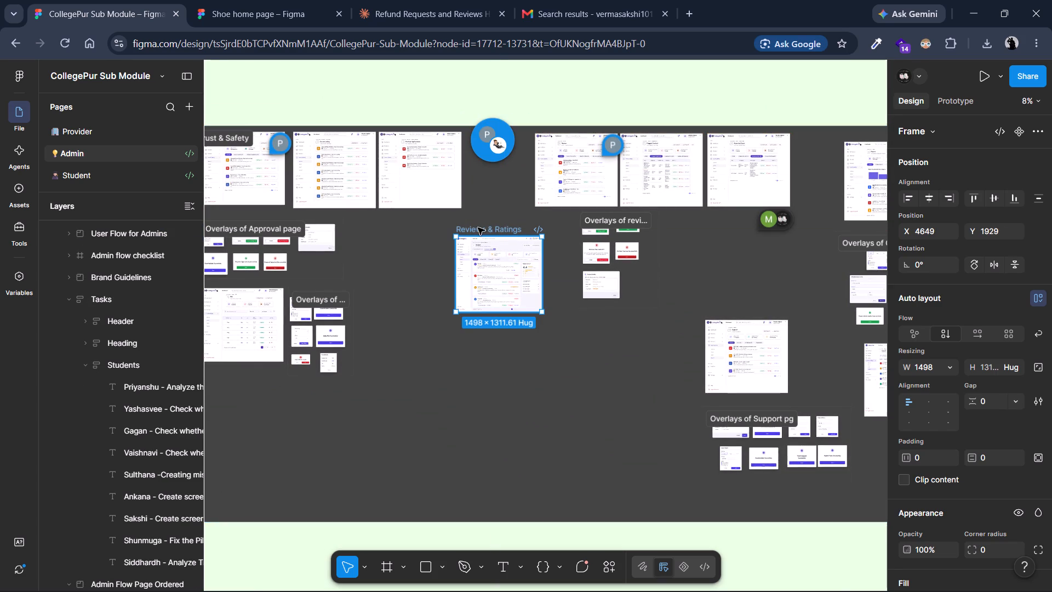
# Shift Reported users to about X 9873, Y 192 and Flagged Content to about X 8328, Y 163, toward the Report page.
pyautogui.hscroll(-2, 736, 137)
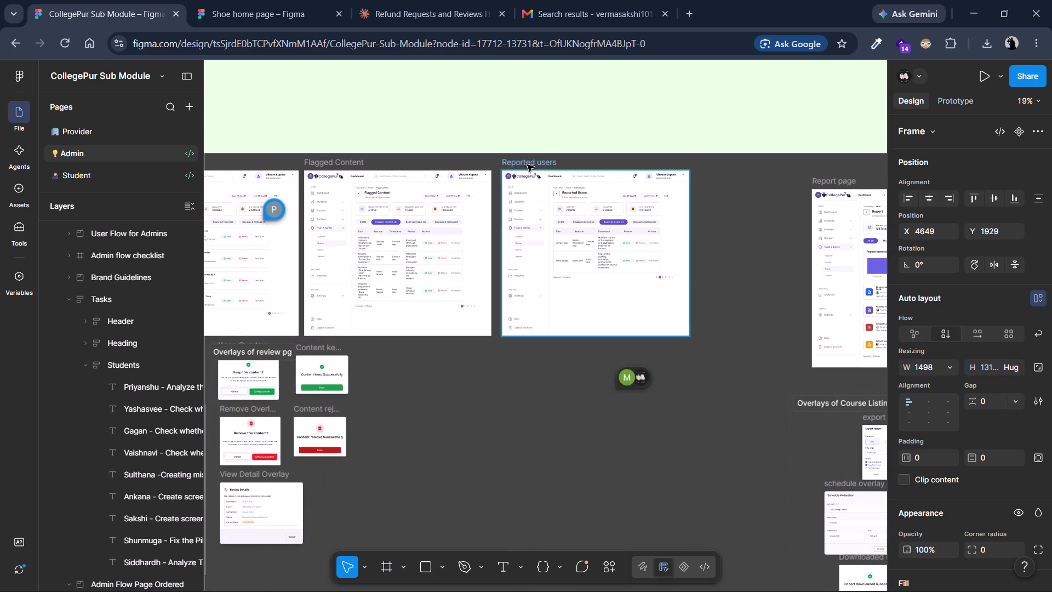
pyautogui.moveTo(527, 164); pyautogui.dragTo(633, 175)
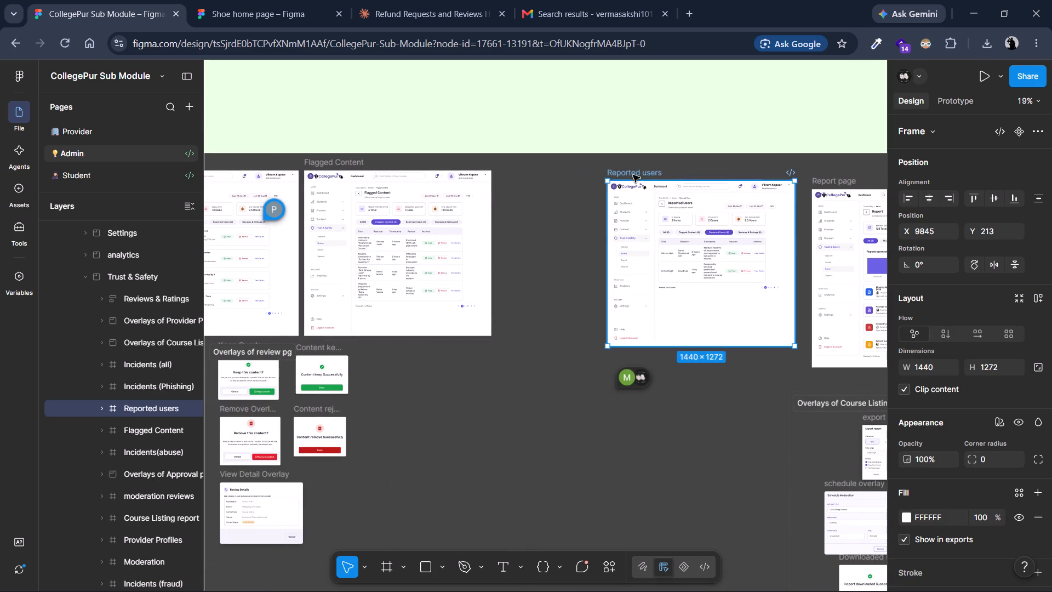
pyautogui.moveTo(350, 163); pyautogui.dragTo(434, 167)
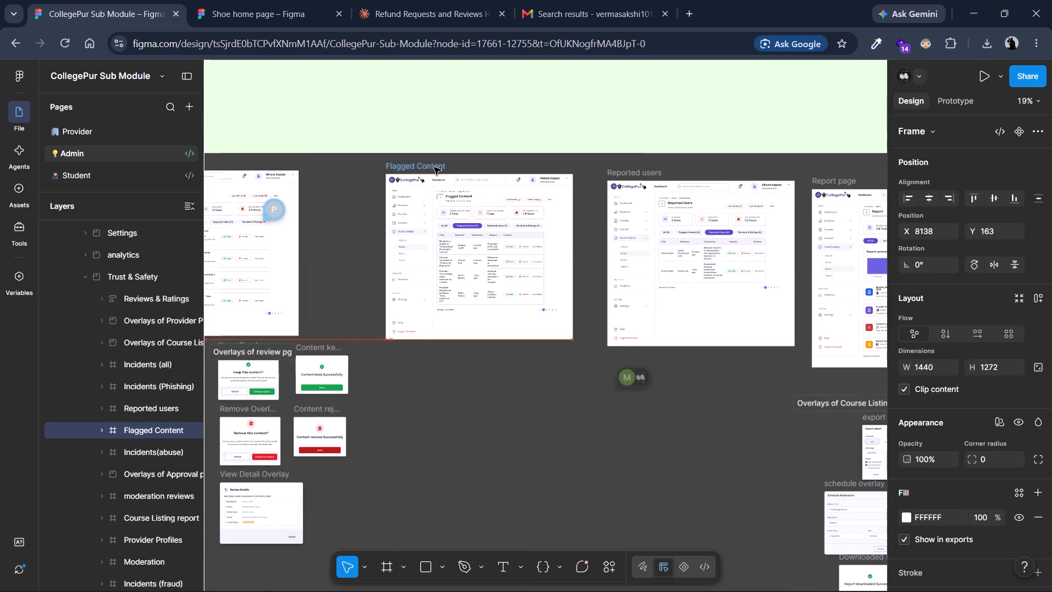
pyautogui.moveTo(434, 167); pyautogui.dragTo(456, 168)
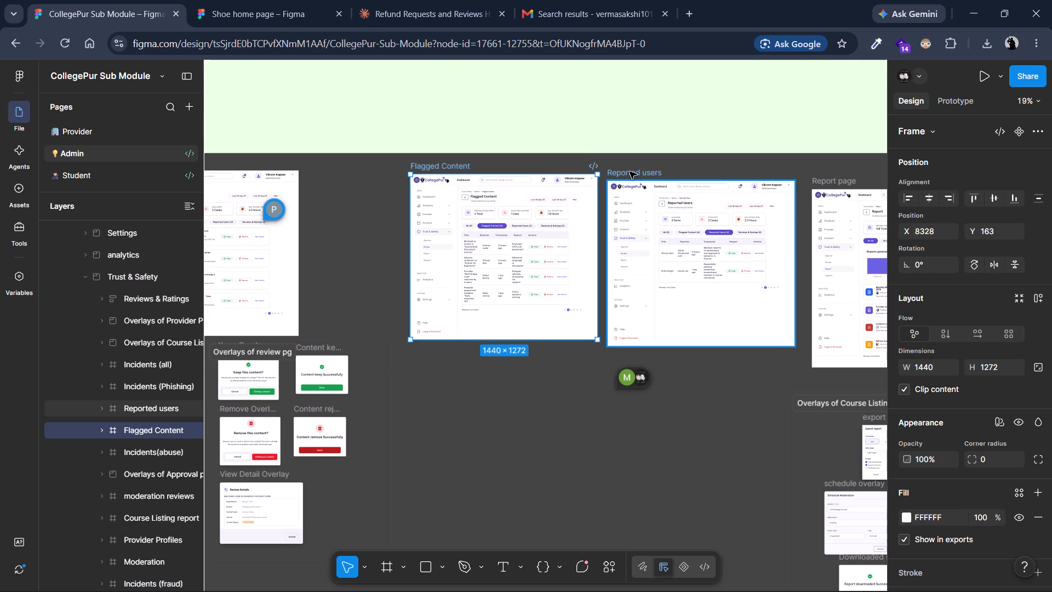
pyautogui.click(630, 172)
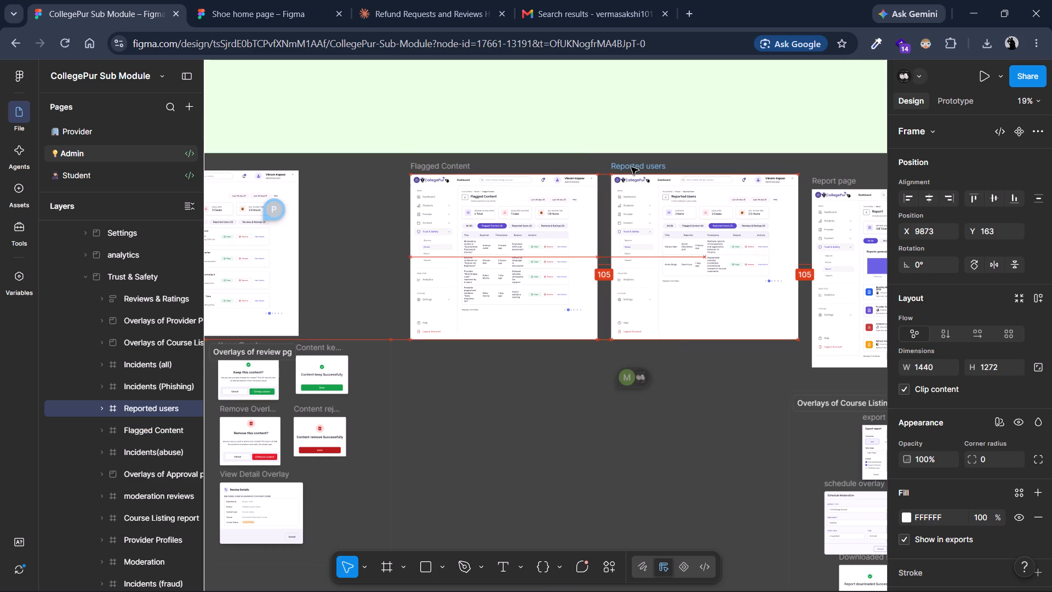
# Move the Review page frame toward Flagged Content, to about X 6783, Y 163, leaving a 105 px gap between them.
pyautogui.hscroll(1, 301, 210)
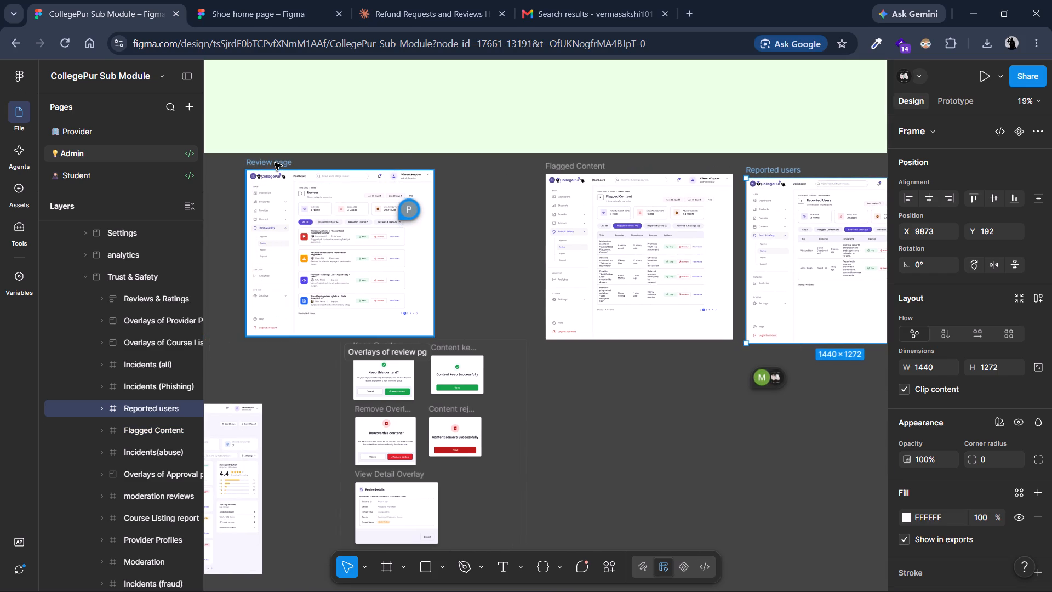
pyautogui.moveTo(275, 163); pyautogui.dragTo(377, 167)
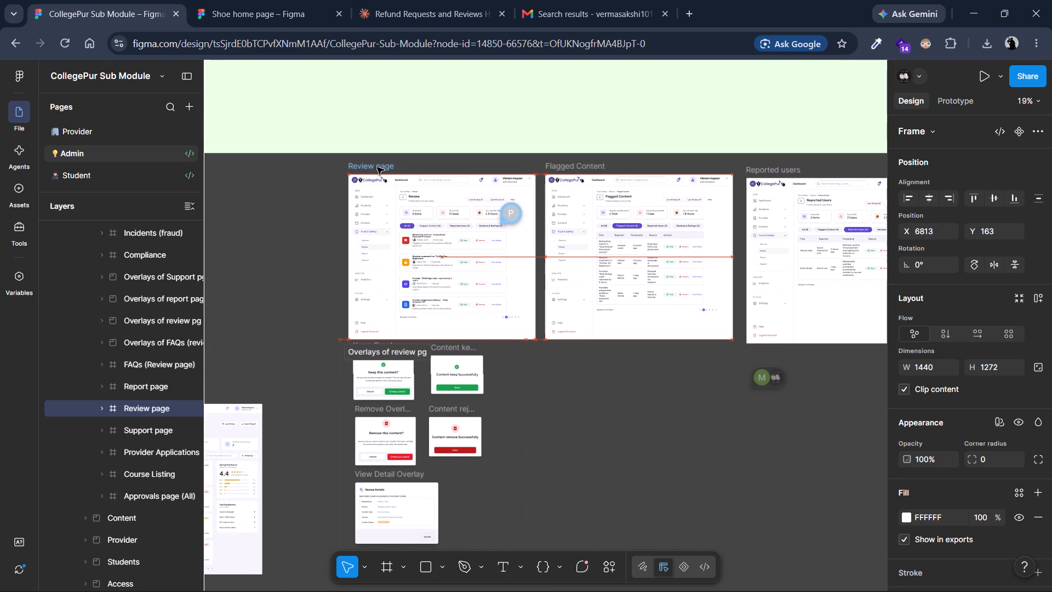
pyautogui.moveTo(377, 167); pyautogui.dragTo(376, 166)
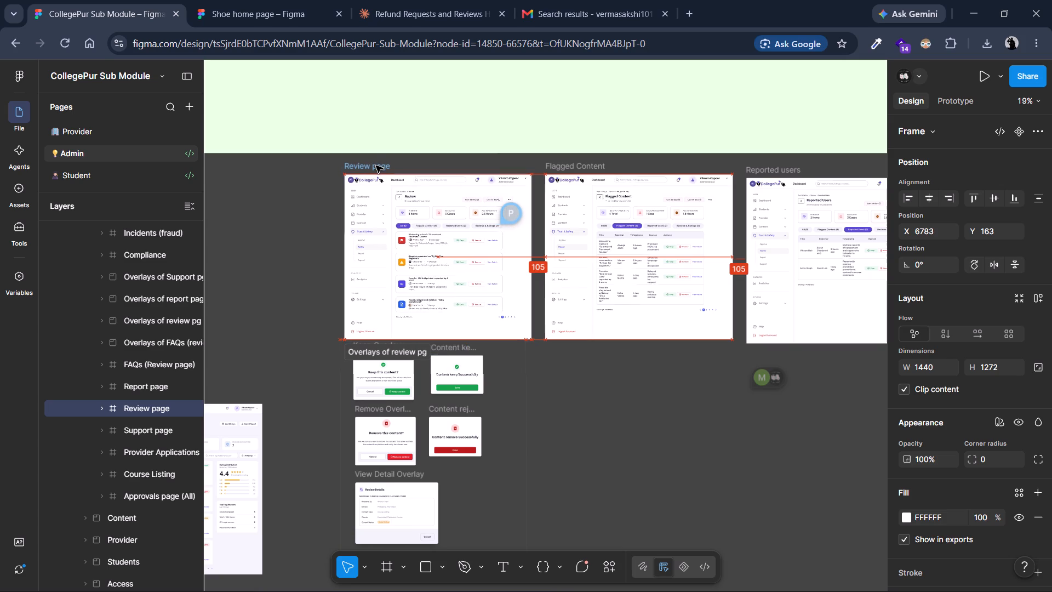
pyautogui.moveTo(376, 166); pyautogui.dragTo(375, 166)
# Place the Reviews & Ratings frame in the gap between Provider Applications and Review page, at about X 5250, Y 114.
pyautogui.hscroll(1, 257, 281)
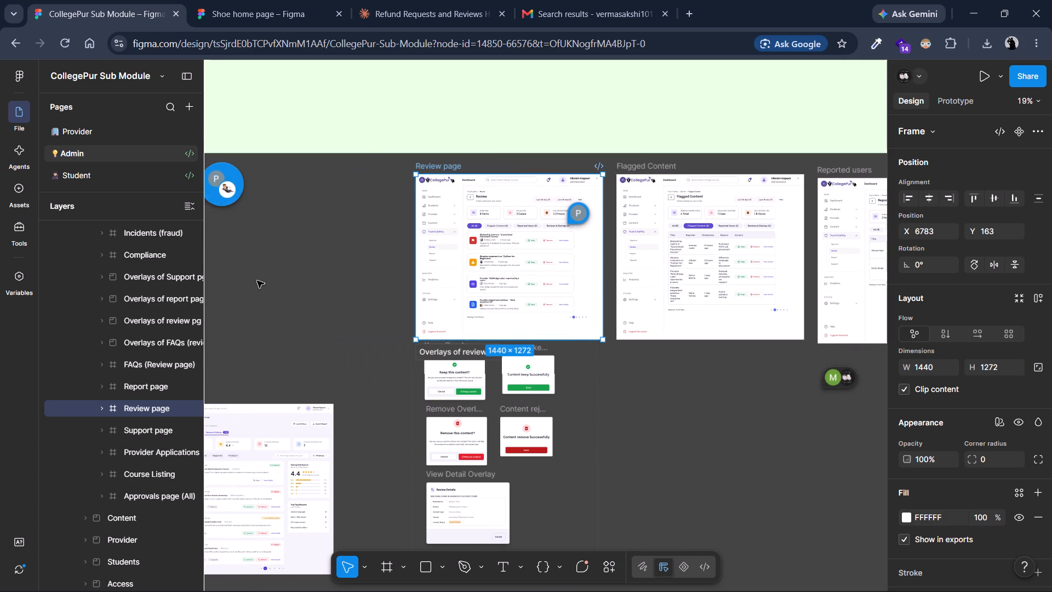
pyautogui.hscroll(2, 323, 349)
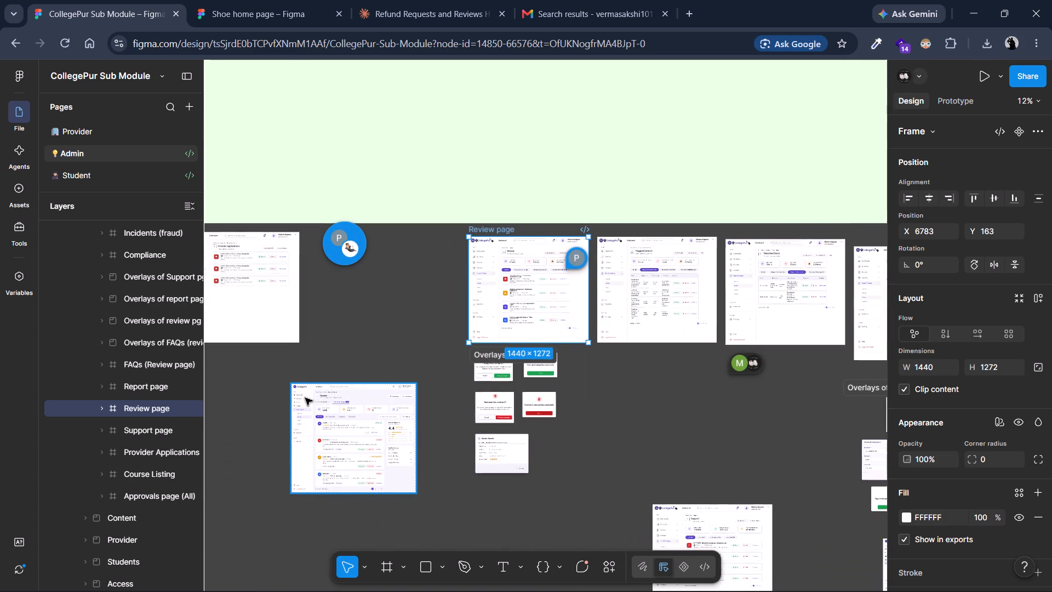
pyautogui.moveTo(305, 398); pyautogui.dragTo(329, 250)
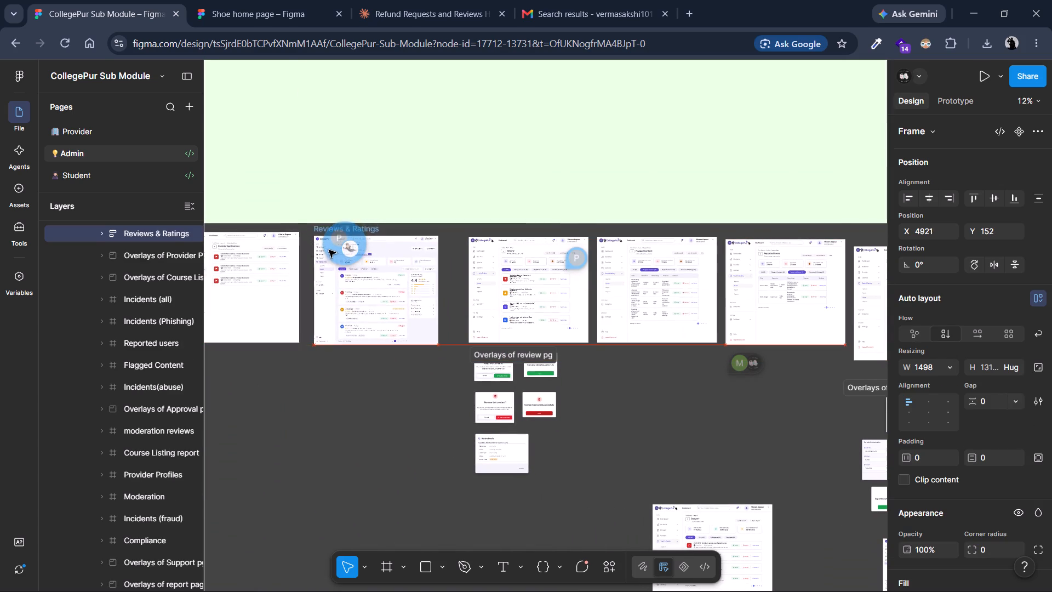
pyautogui.moveTo(329, 250); pyautogui.dragTo(355, 254)
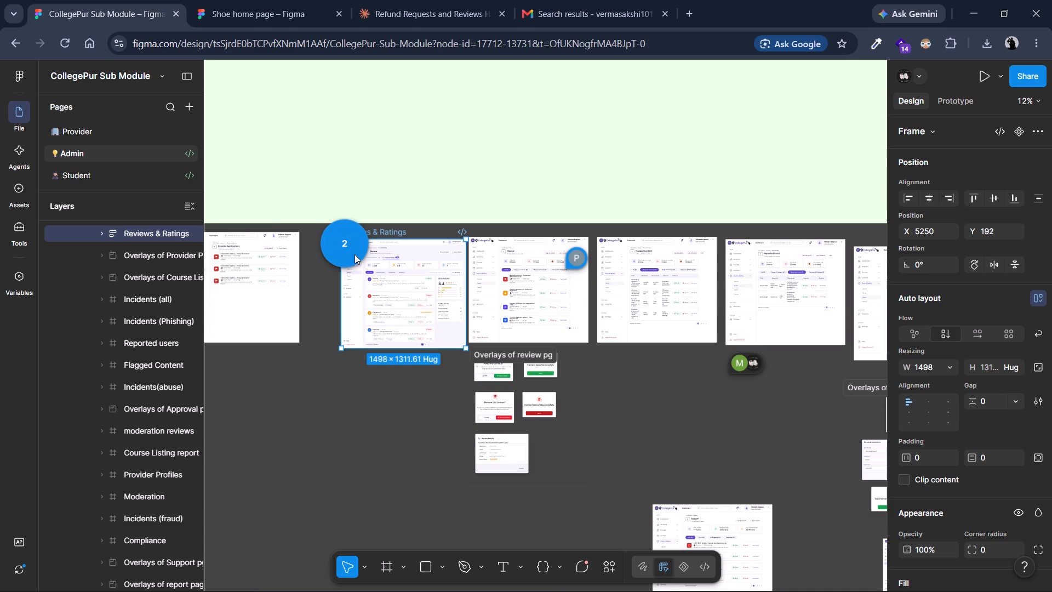
pyautogui.click(379, 237)
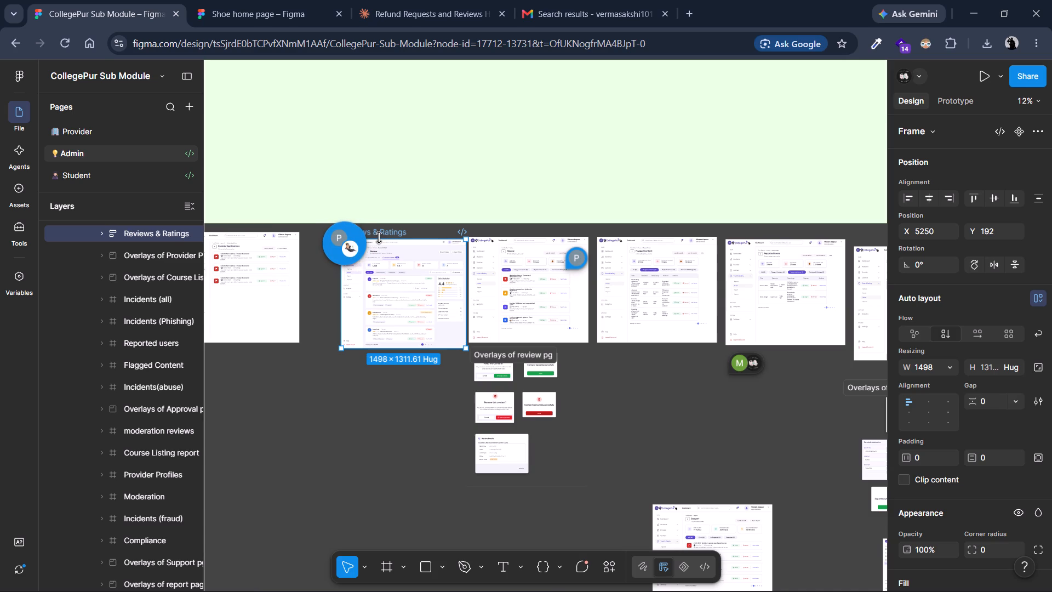
pyautogui.moveTo(391, 231); pyautogui.dragTo(387, 225)
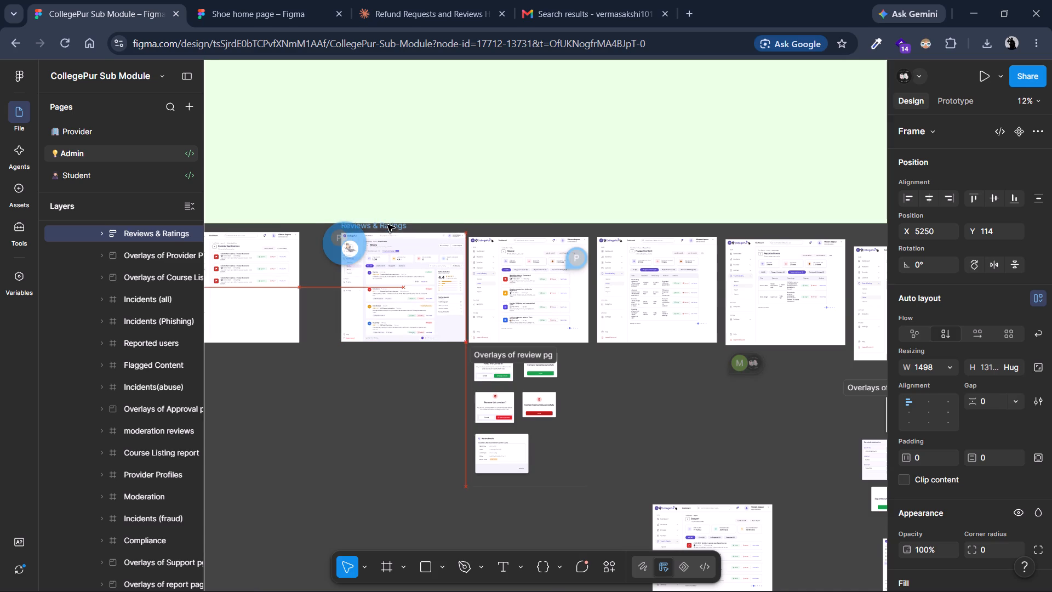
# Shift Reviews & Ratings to about X 5180, Y 114, and move the refund request comment pin off its upper-left corner.
pyautogui.moveTo(387, 225); pyautogui.dragTo(387, 225)
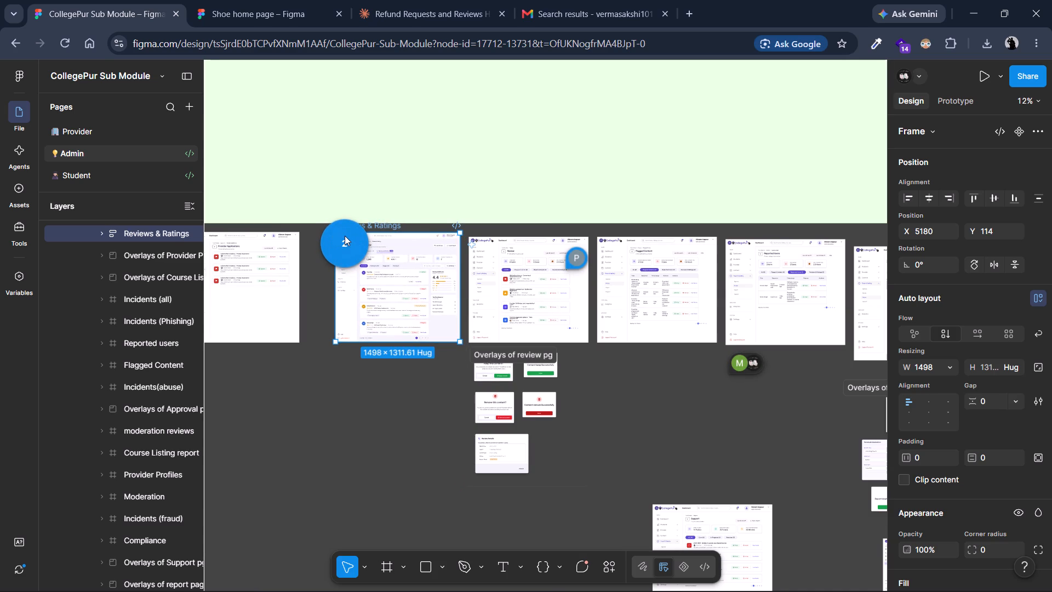
pyautogui.click(345, 236)
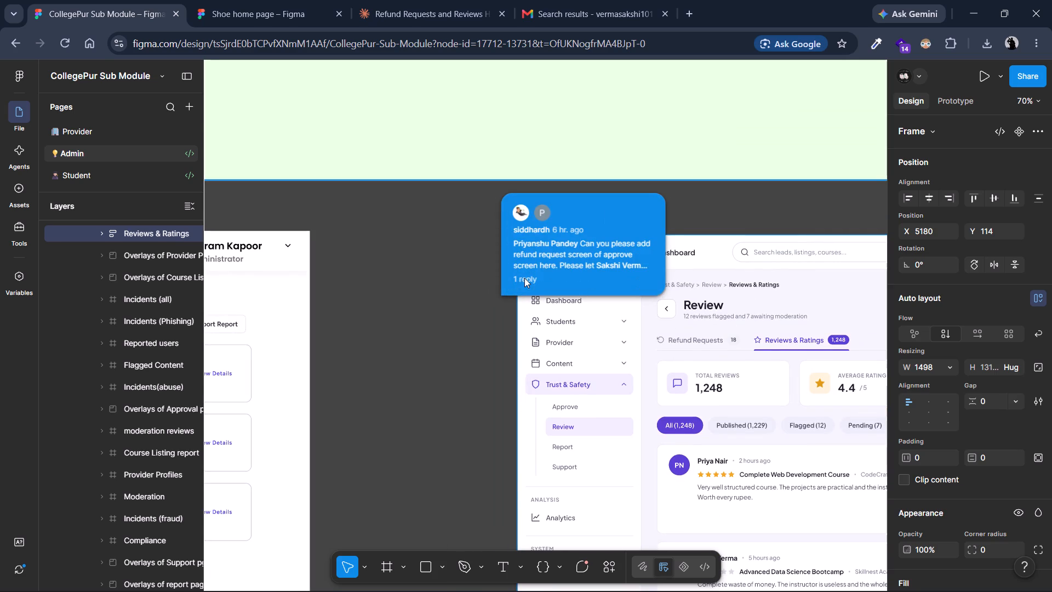
pyautogui.moveTo(525, 278); pyautogui.dragTo(473, 275)
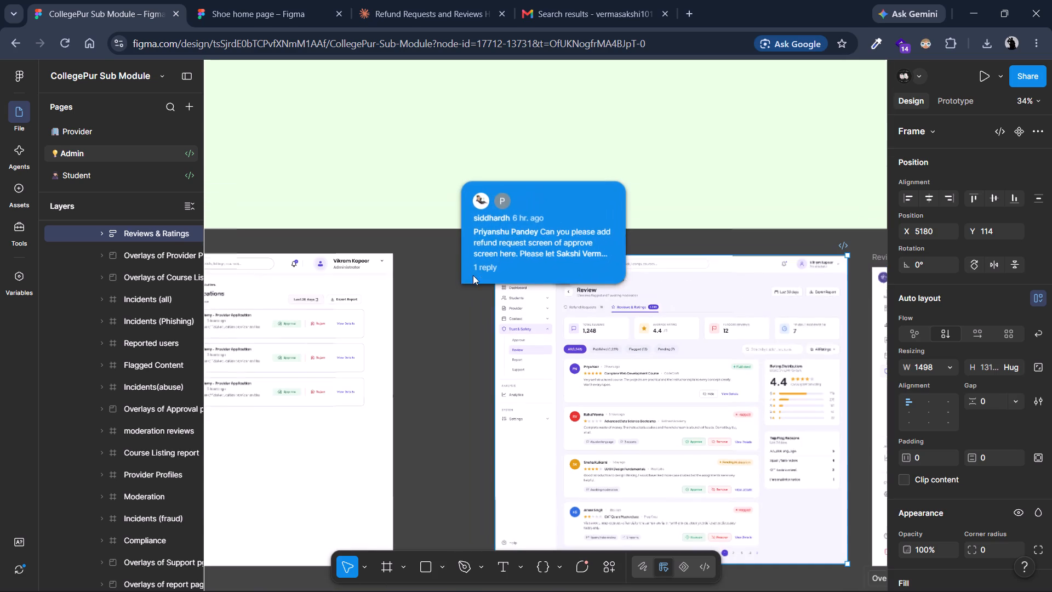
# Widen the Trust & Safety section by extending its right edge close to the edge of the surrounding green section.
pyautogui.hscroll(-5, 768, 312)
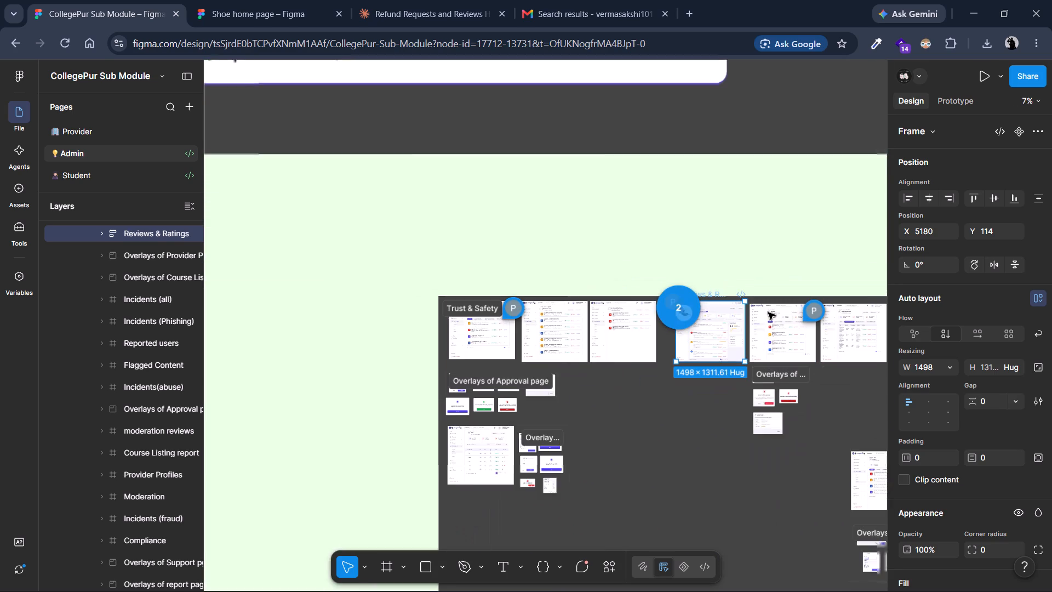
pyautogui.hscroll(-9, 768, 312)
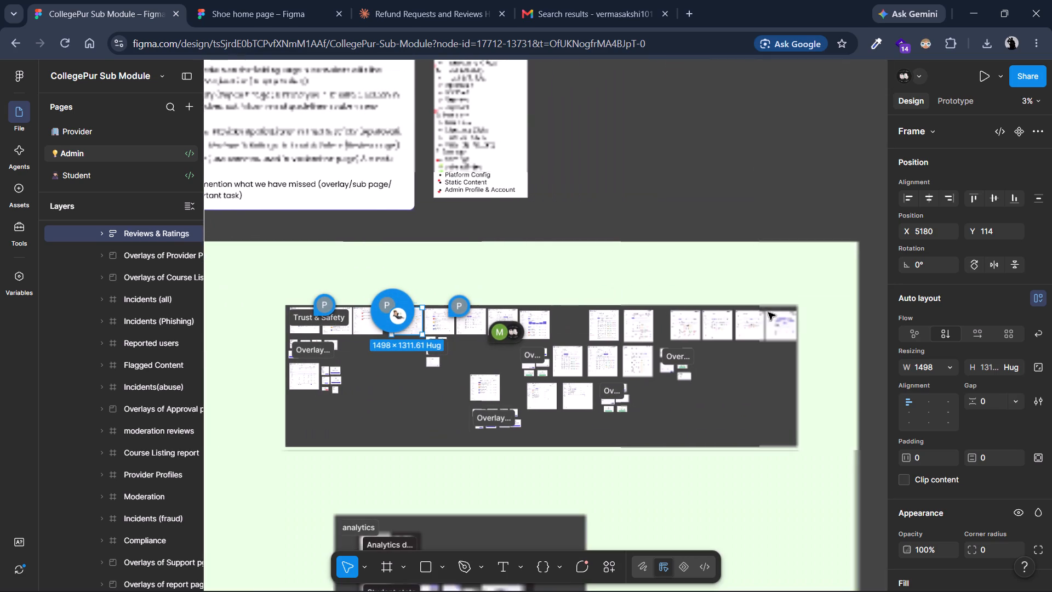
pyautogui.hscroll(-1, 702, 361)
pyautogui.click(711, 382)
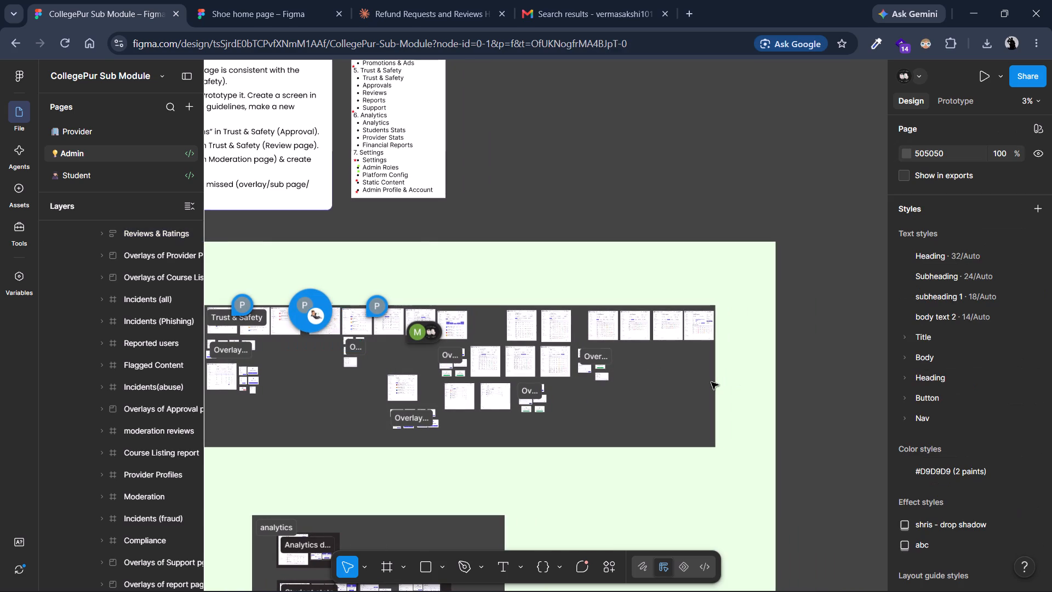
pyautogui.doubleClick(687, 382)
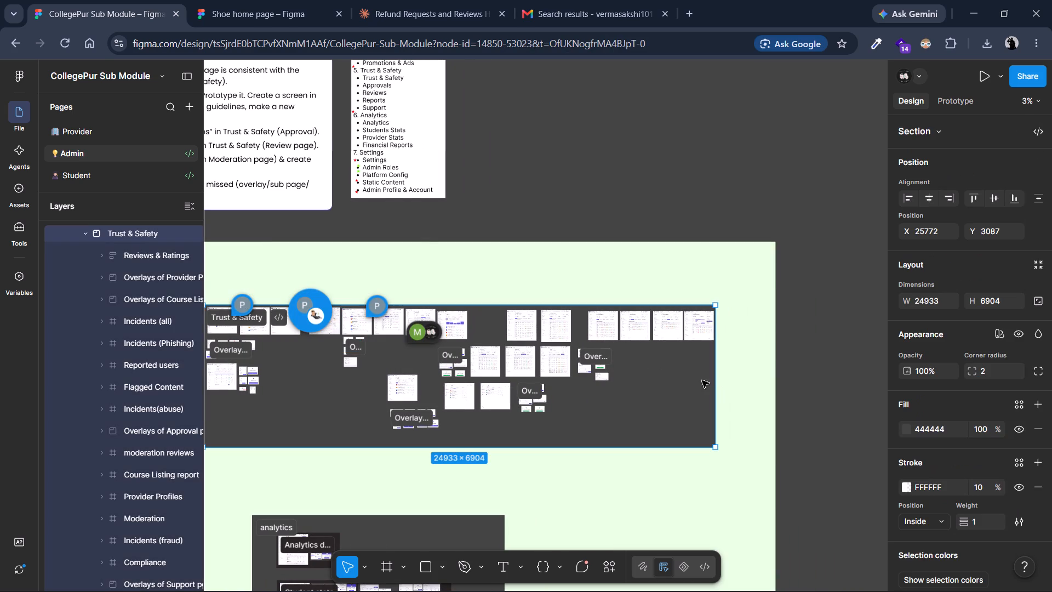
pyautogui.moveTo(717, 379); pyautogui.dragTo(765, 375)
pyautogui.click(773, 327)
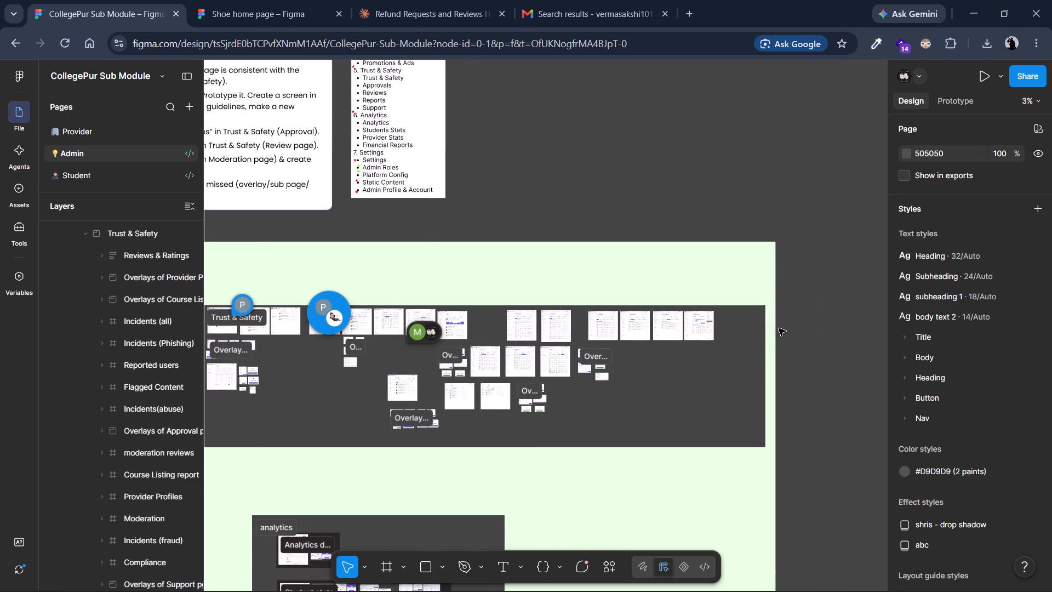
# Widen the Admin Flow Page Ordered section on its right side to about 55035, restoring the margin around Trust & Safety.
pyautogui.moveTo(779, 328); pyautogui.dragTo(744, 265)
pyautogui.doubleClick(744, 265)
pyautogui.click(747, 265)
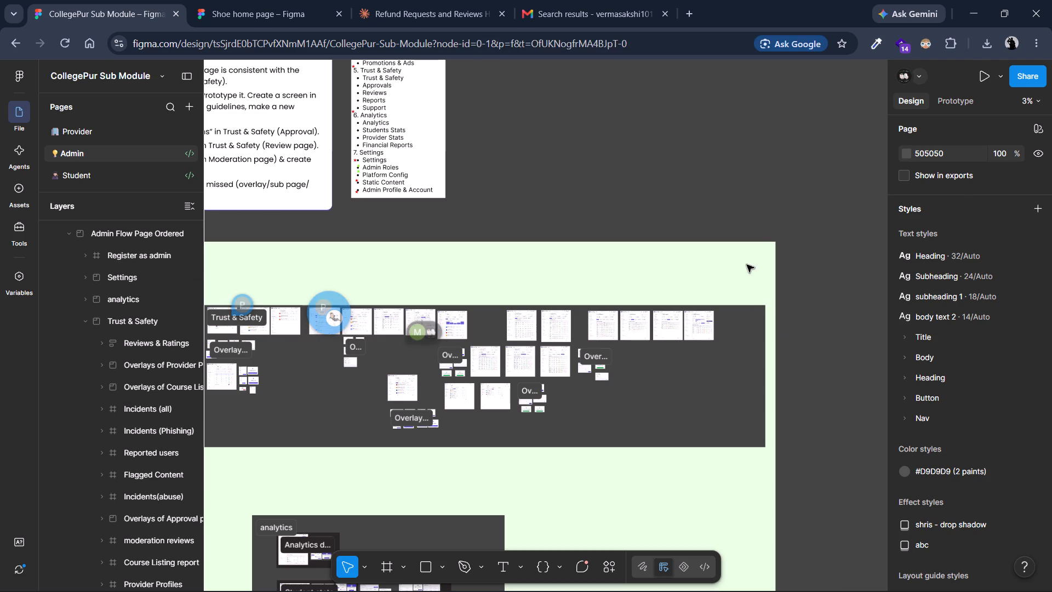
pyautogui.doubleClick(747, 265)
pyautogui.moveTo(777, 265); pyautogui.dragTo(811, 265)
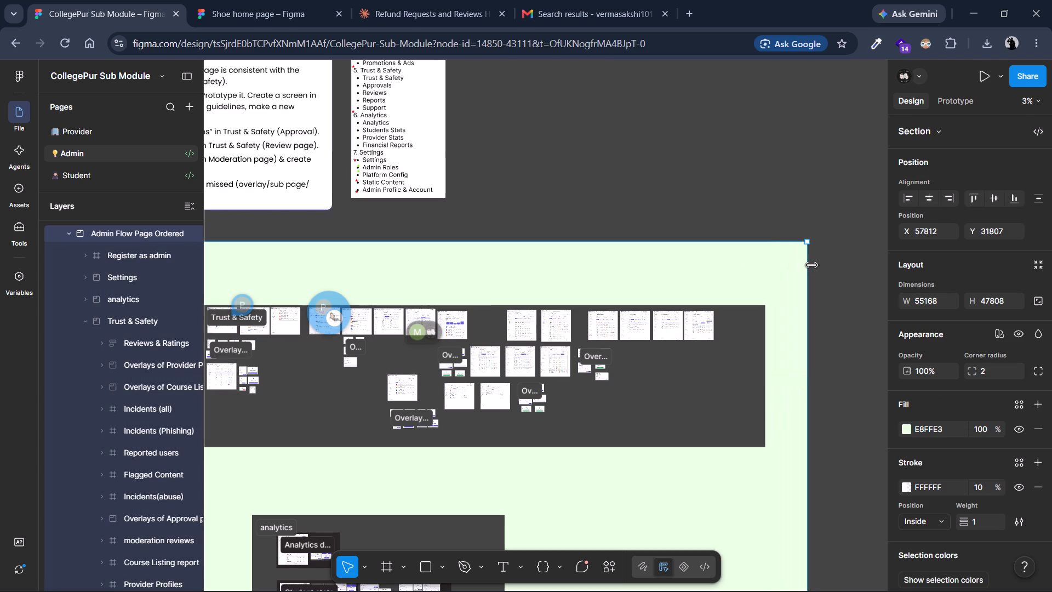
pyautogui.moveTo(811, 265); pyautogui.dragTo(804, 266)
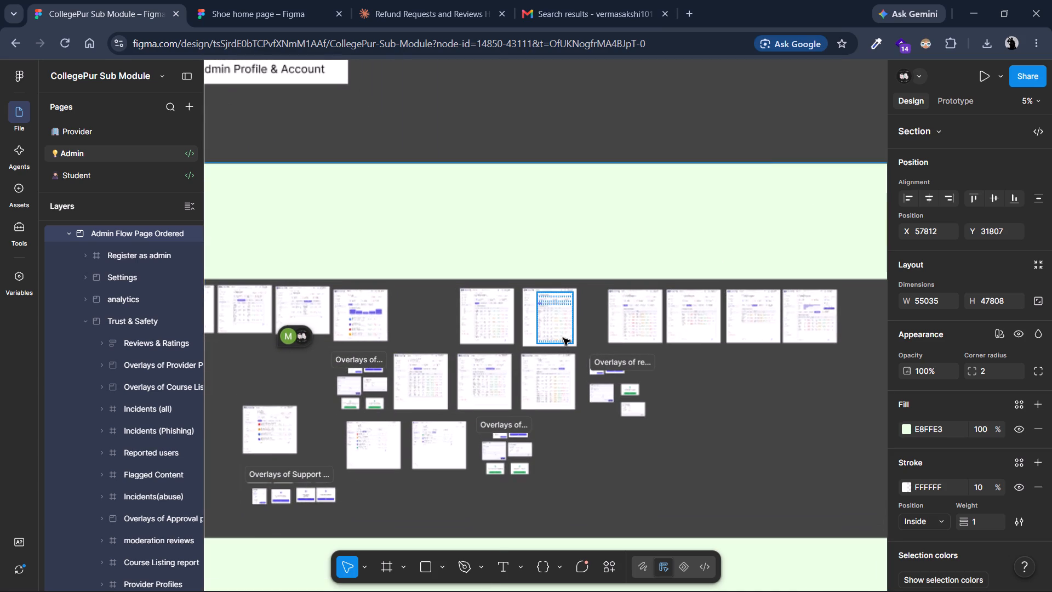
# Move the Moderation, Compliance and four Incidents frames together farther right within the widened Trust & Safety section.
pyautogui.click(563, 338)
pyautogui.moveTo(434, 299); pyautogui.dragTo(517, 302)
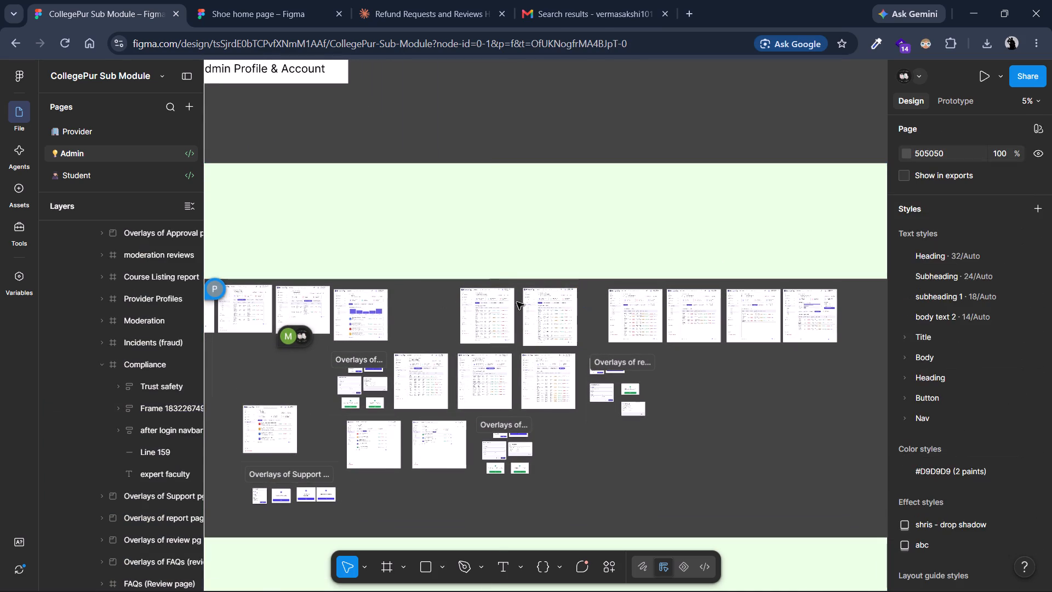
pyautogui.moveTo(517, 302); pyautogui.dragTo(855, 310)
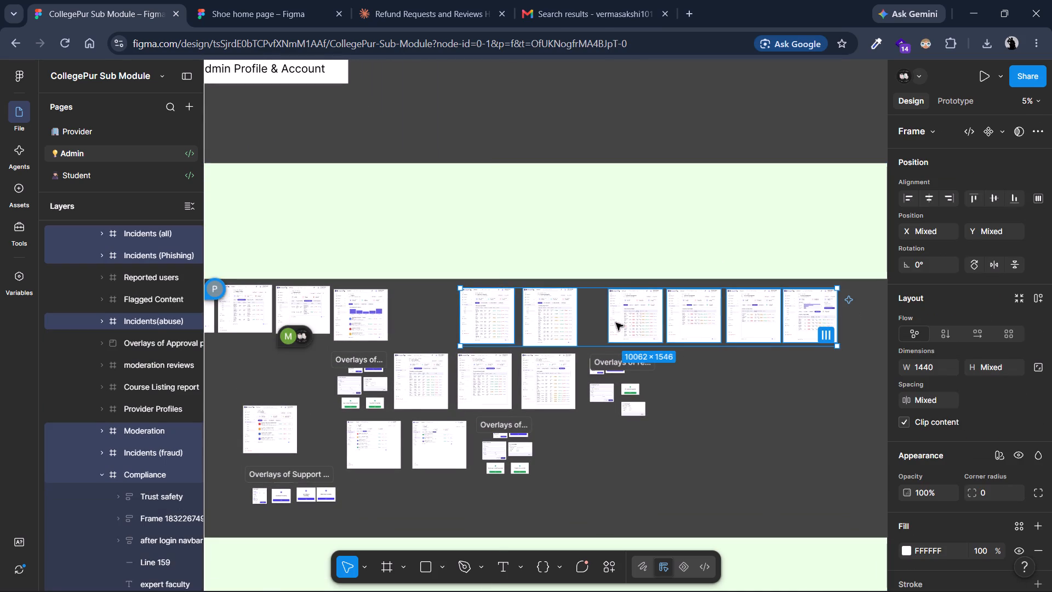
pyautogui.moveTo(597, 321); pyautogui.dragTo(652, 317)
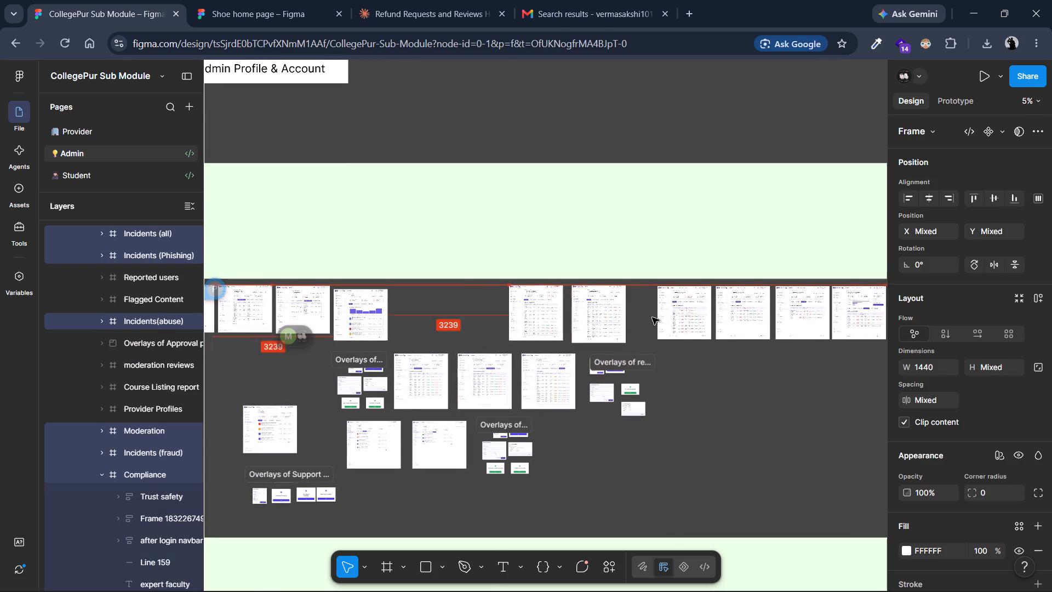
pyautogui.moveTo(652, 317); pyautogui.dragTo(650, 319)
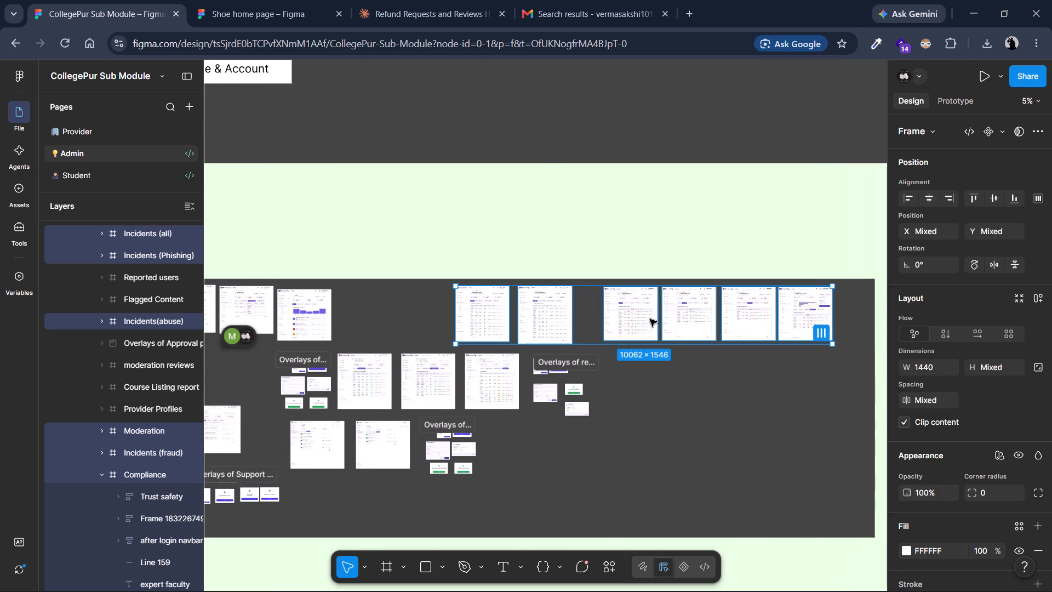
pyautogui.moveTo(588, 318); pyautogui.dragTo(611, 318)
# Move the Flagged Content, Reported users and Report page frames together to the right, toward the Moderation frame.
pyautogui.hscroll(2, 457, 292)
pyautogui.moveTo(485, 299); pyautogui.dragTo(328, 303)
pyautogui.moveTo(328, 303); pyautogui.dragTo(437, 303)
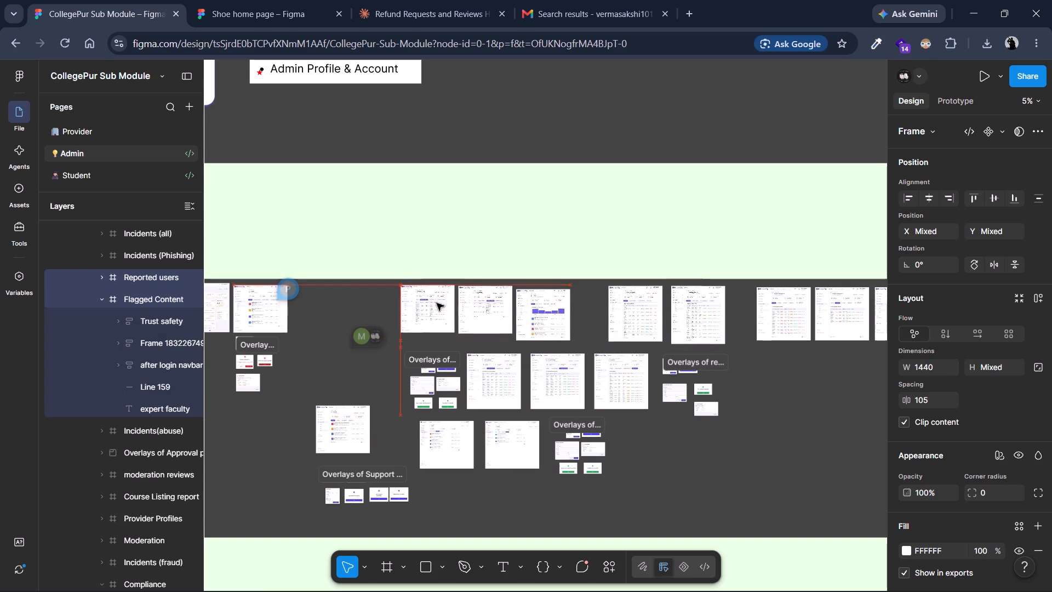
pyautogui.moveTo(437, 303); pyautogui.dragTo(445, 304)
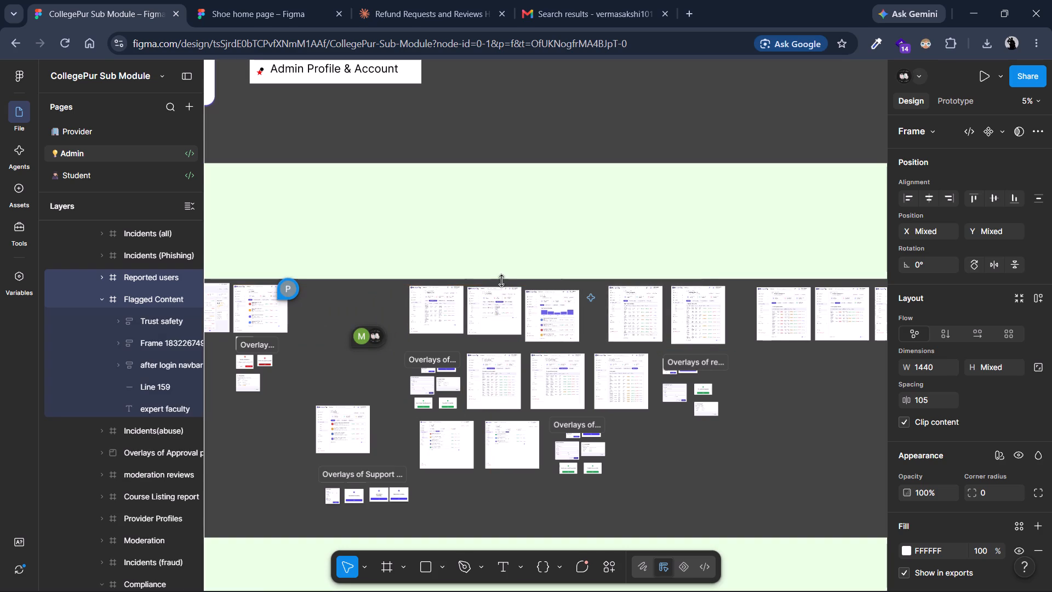
pyautogui.click(537, 277)
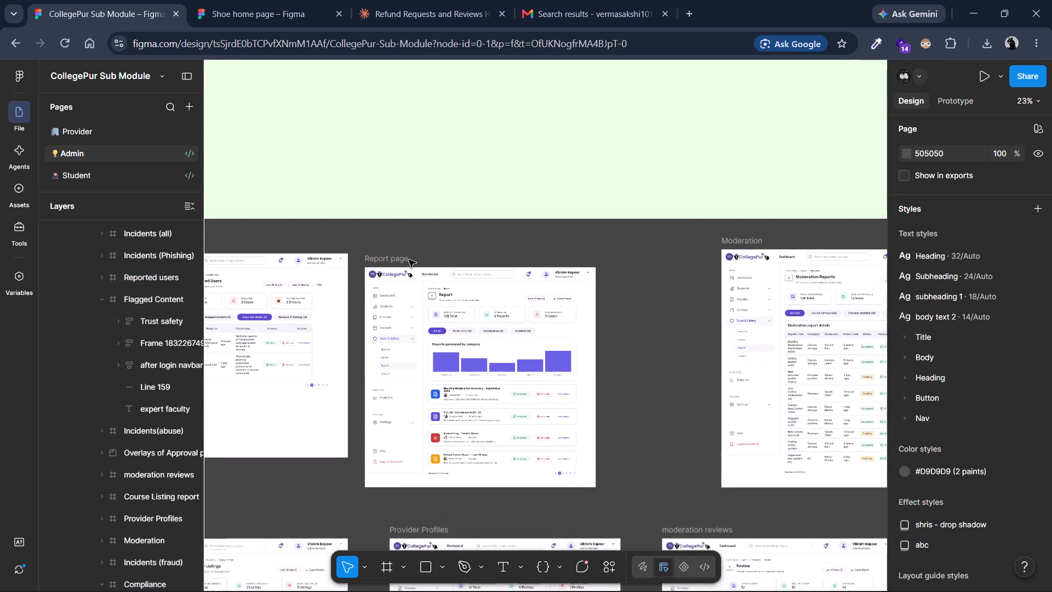
# Reposition the Report page frame to about X 14639, Y 217, closer in line with the neighbouring screens.
pyautogui.moveTo(394, 259); pyautogui.dragTo(401, 251)
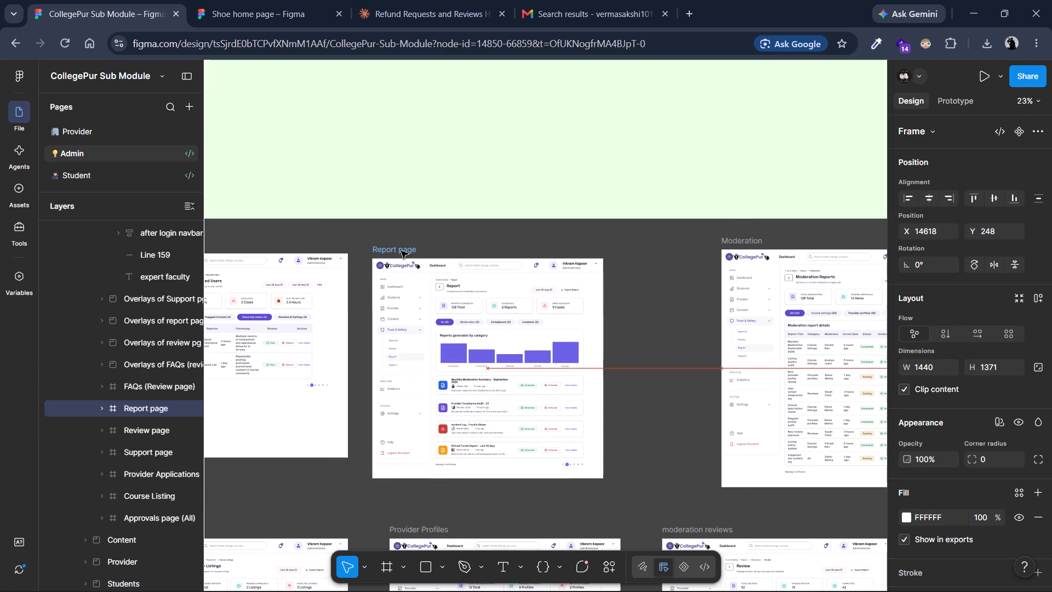
pyautogui.moveTo(401, 251); pyautogui.dragTo(405, 246)
# Move the Review page frame right to about X 8548, Y 81, opening a frame-wide gap after Reviews & Ratings.
pyautogui.hscroll(14, 253, 257)
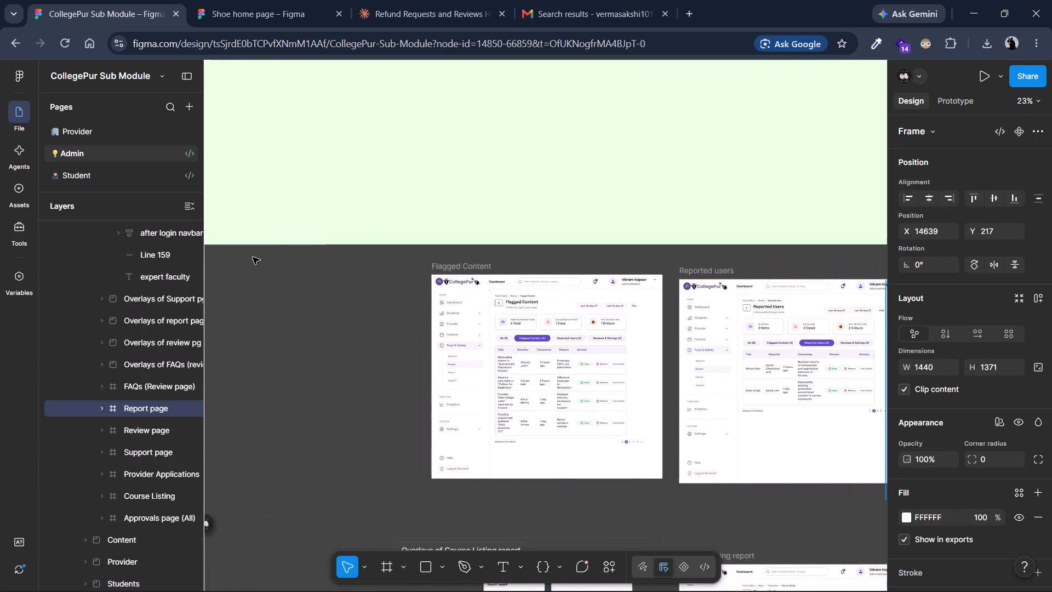
pyautogui.hscroll(9, 253, 257)
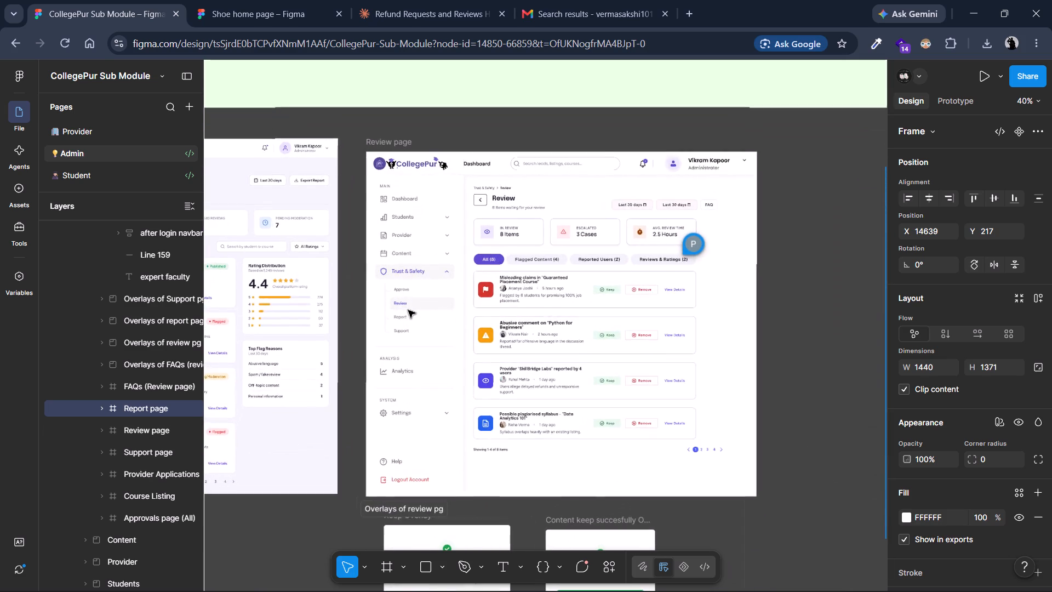
pyautogui.hscroll(6, 408, 310)
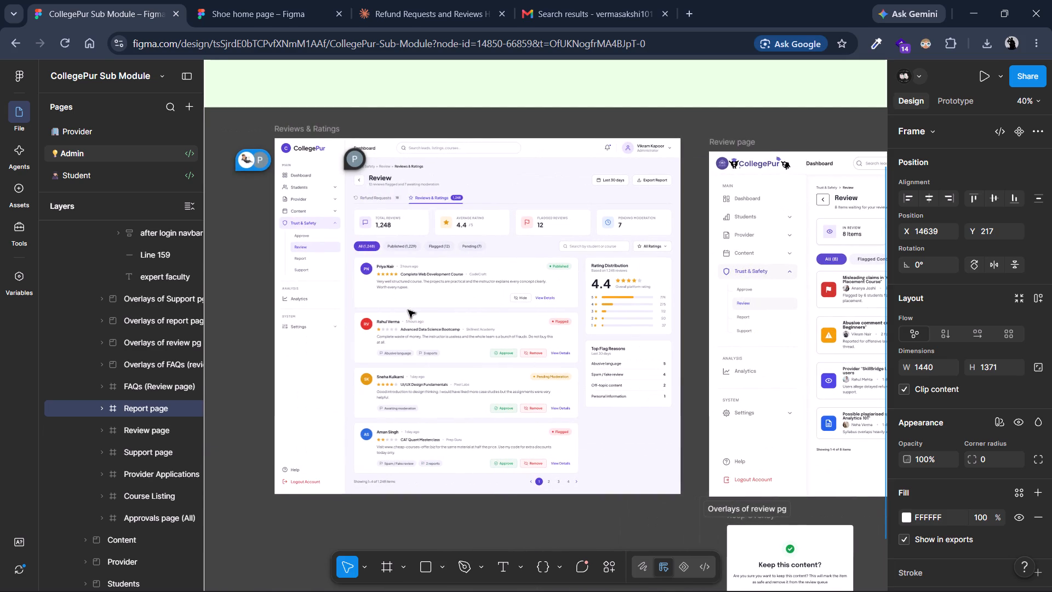
pyautogui.hscroll(-3, 408, 310)
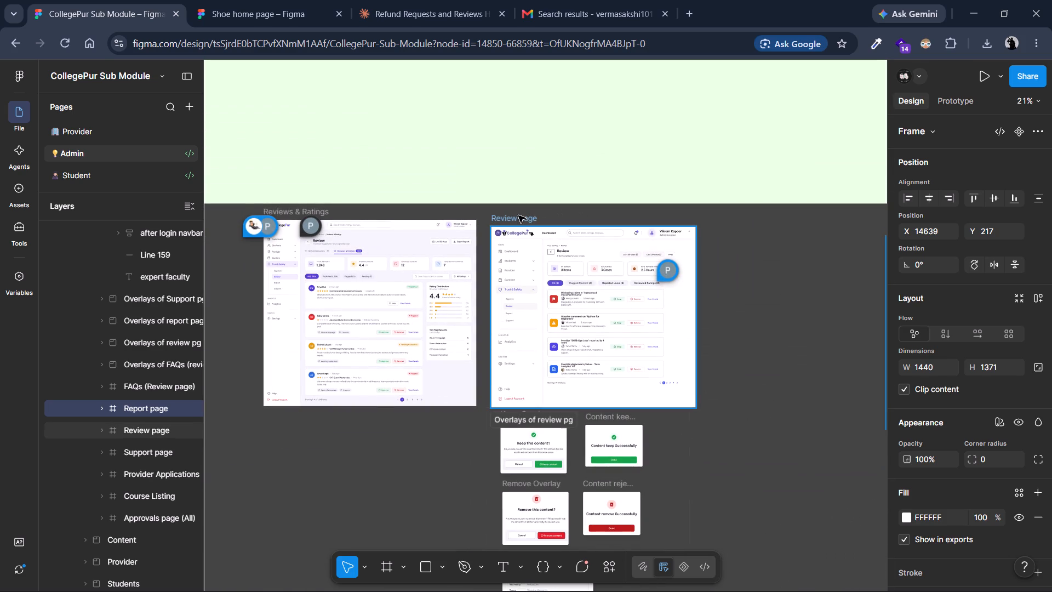
pyautogui.moveTo(518, 215); pyautogui.dragTo(768, 204)
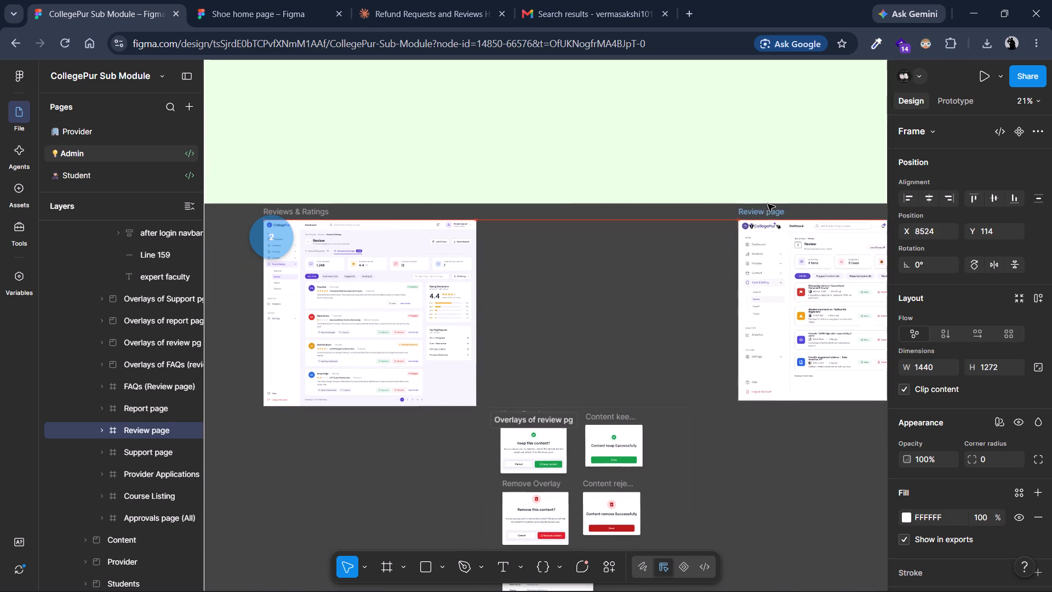
pyautogui.moveTo(768, 204); pyautogui.dragTo(769, 203)
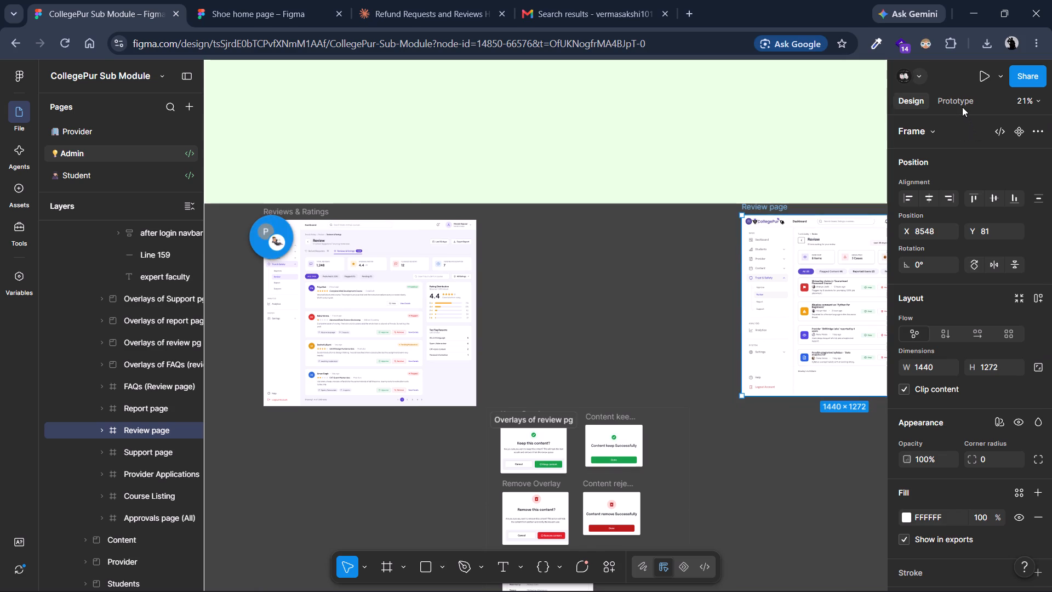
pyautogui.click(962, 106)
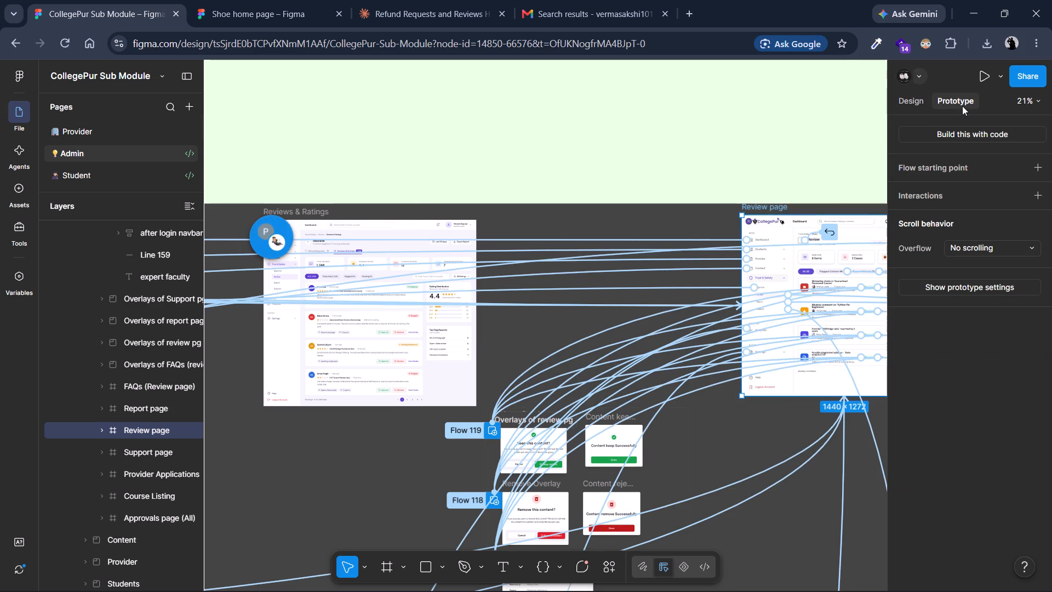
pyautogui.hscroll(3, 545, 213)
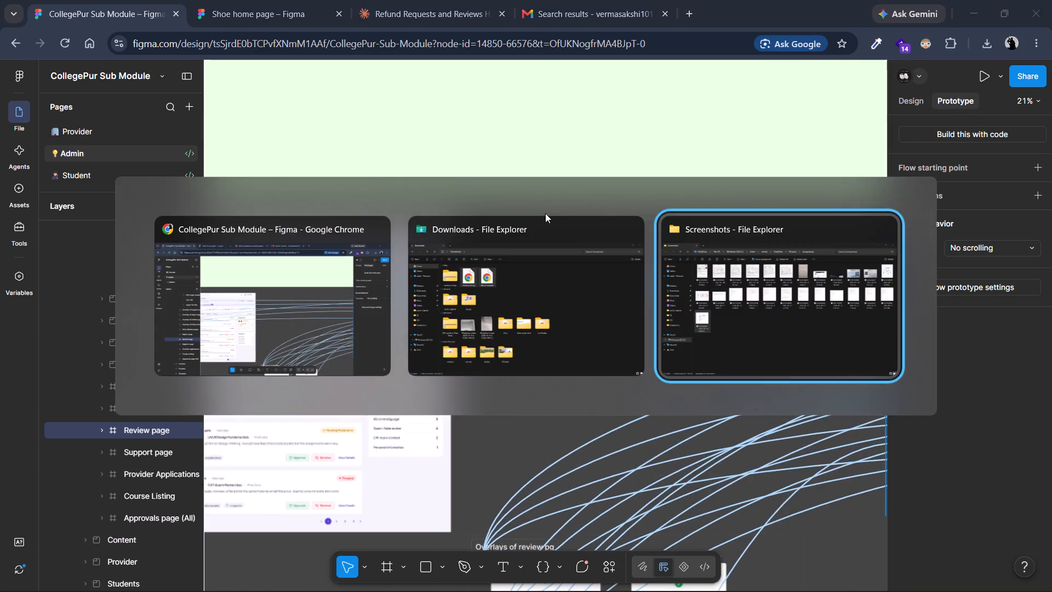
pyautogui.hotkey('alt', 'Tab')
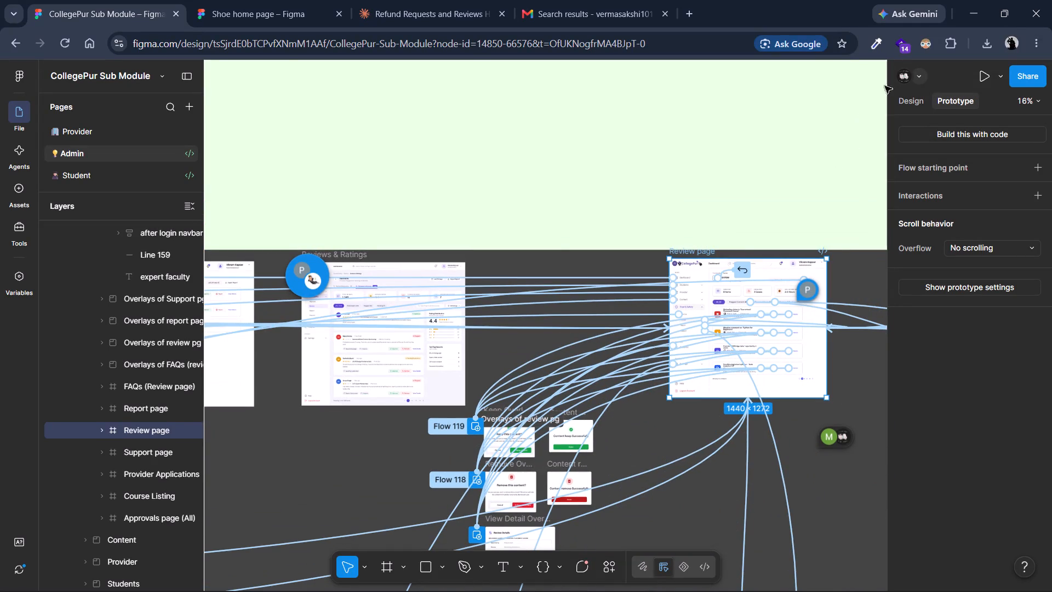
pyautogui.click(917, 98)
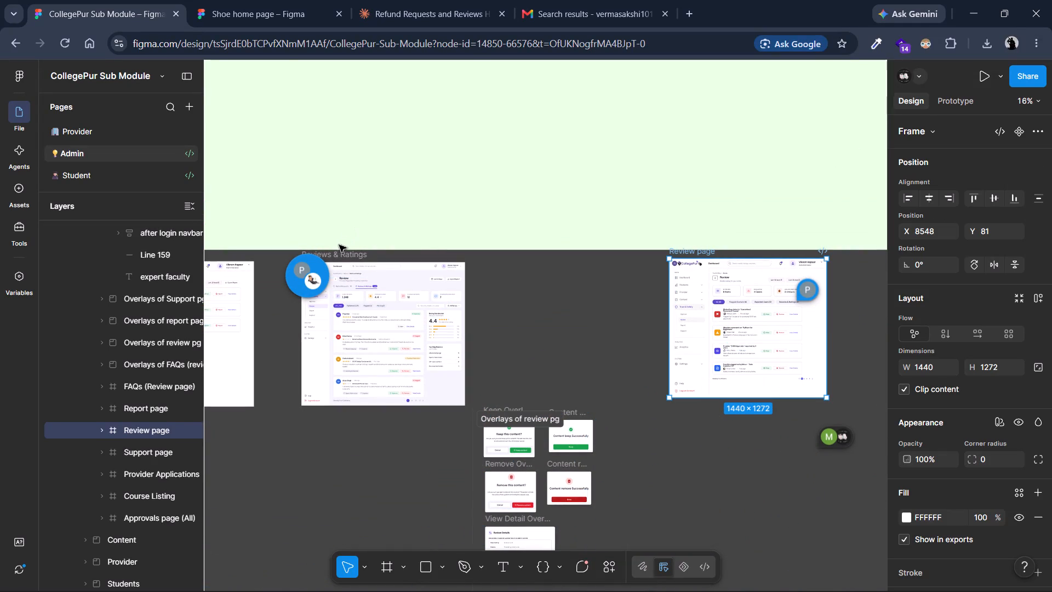
# Shift the Reviews & Ratings frame left to about X 5105, Y 105, nearer to Provider Applications.
pyautogui.moveTo(339, 255); pyautogui.dragTo(335, 252)
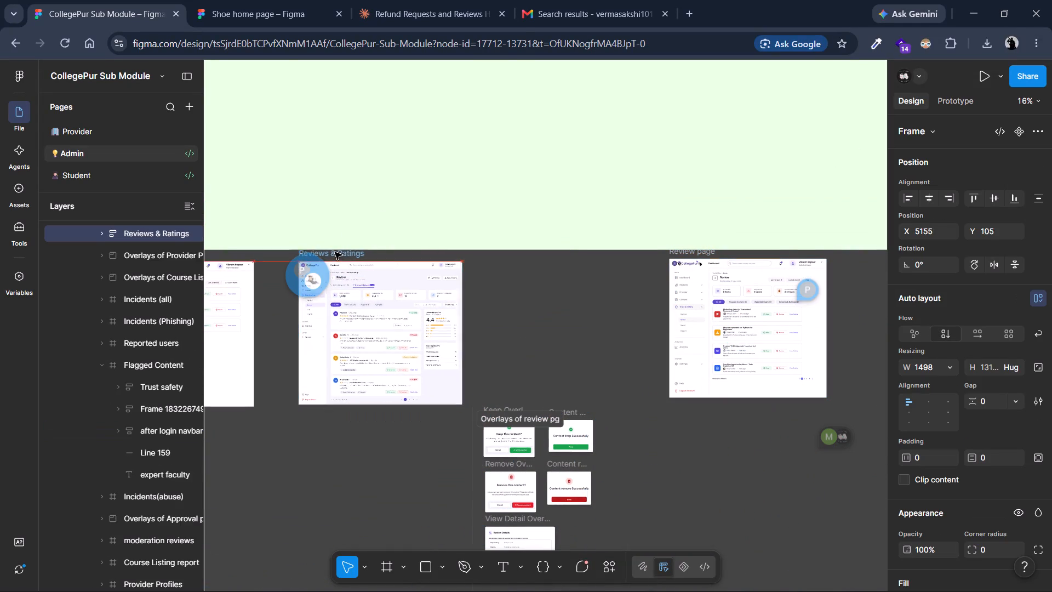
pyautogui.moveTo(335, 252); pyautogui.dragTo(330, 254)
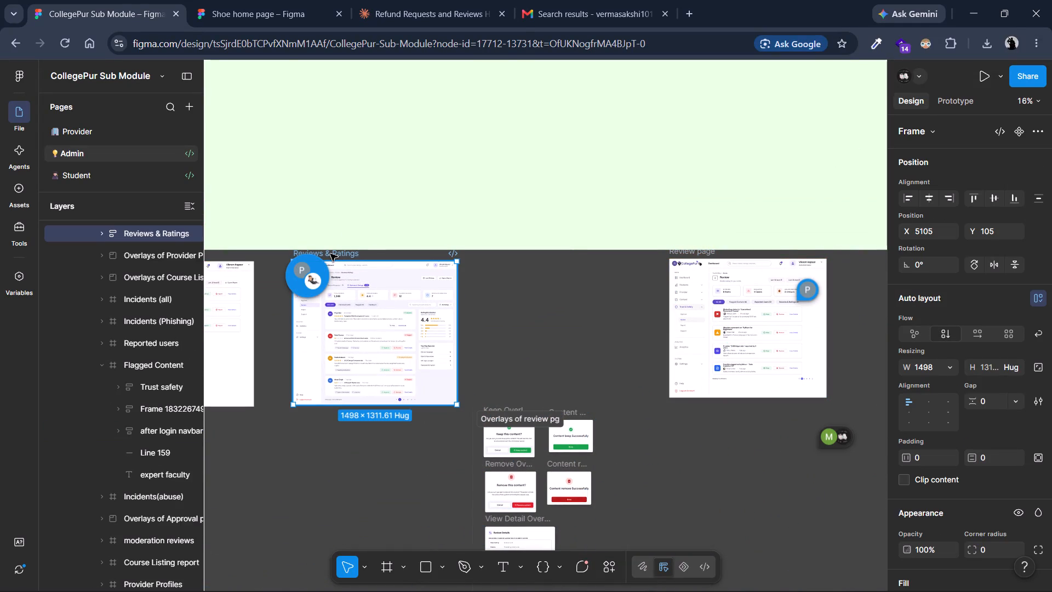
# Copy the Refund Requests frame from the Shoe home page file and paste it between Reviews & Ratings and Review page on the Admin page.
pyautogui.click(311, 0)
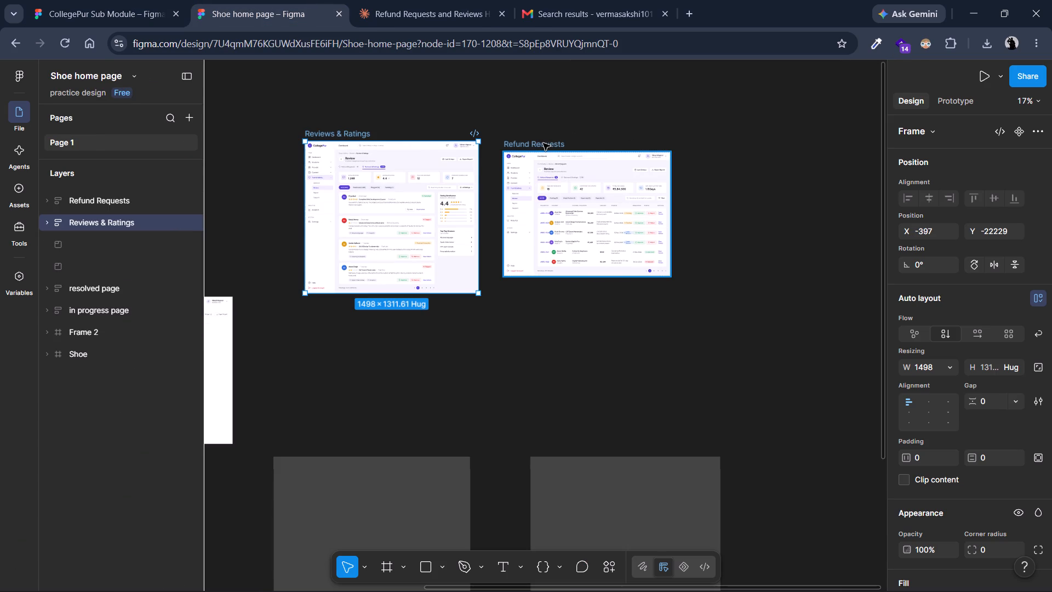
pyautogui.click(542, 143)
pyautogui.hotkey('ctrl', 'c')
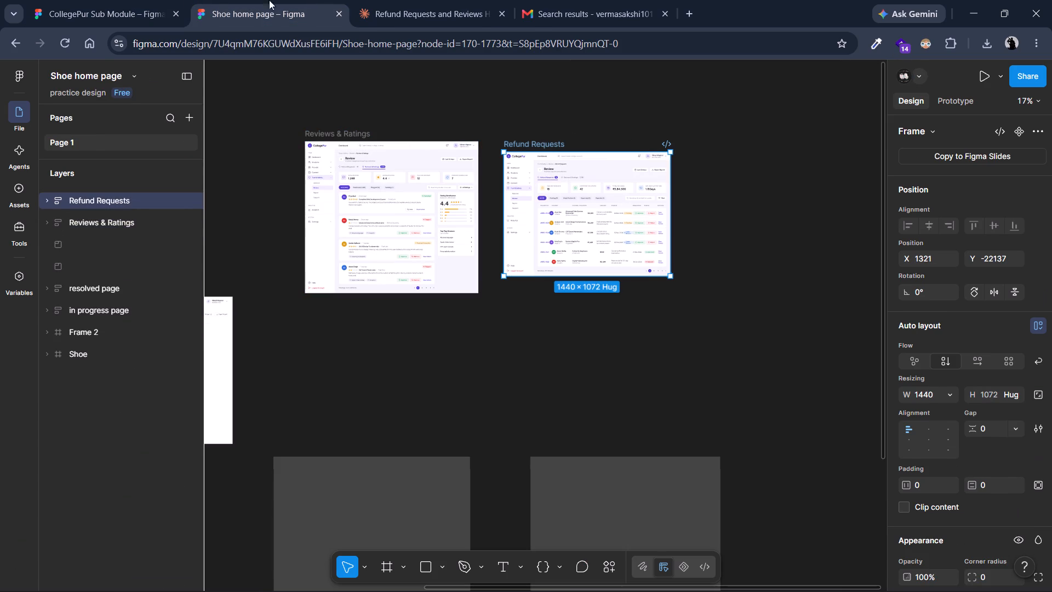
pyautogui.click(87, 0)
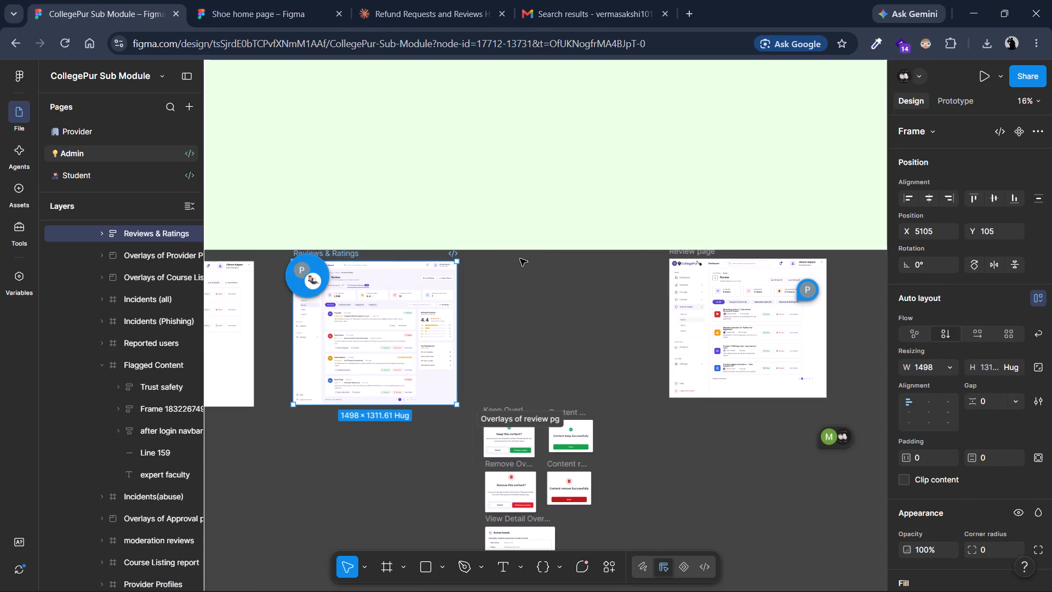
pyautogui.click(520, 259)
pyautogui.hotkey('ctrl', 'v')
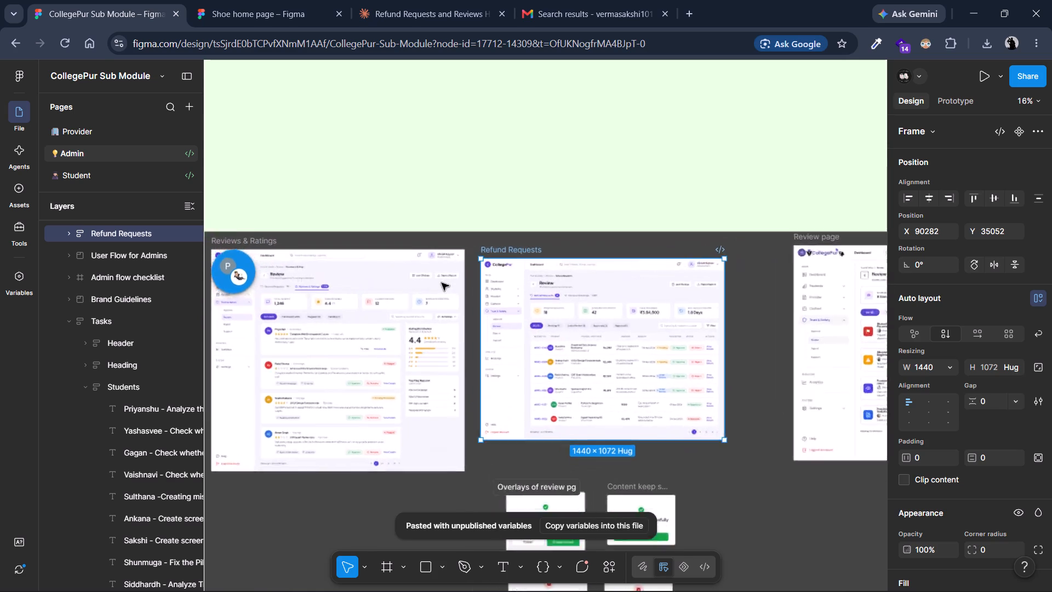
# Inspect the prototype interaction on the Review sidebar link under Trust & Safety in the Approvals page (All) frame.
pyautogui.hscroll(3, 442, 283)
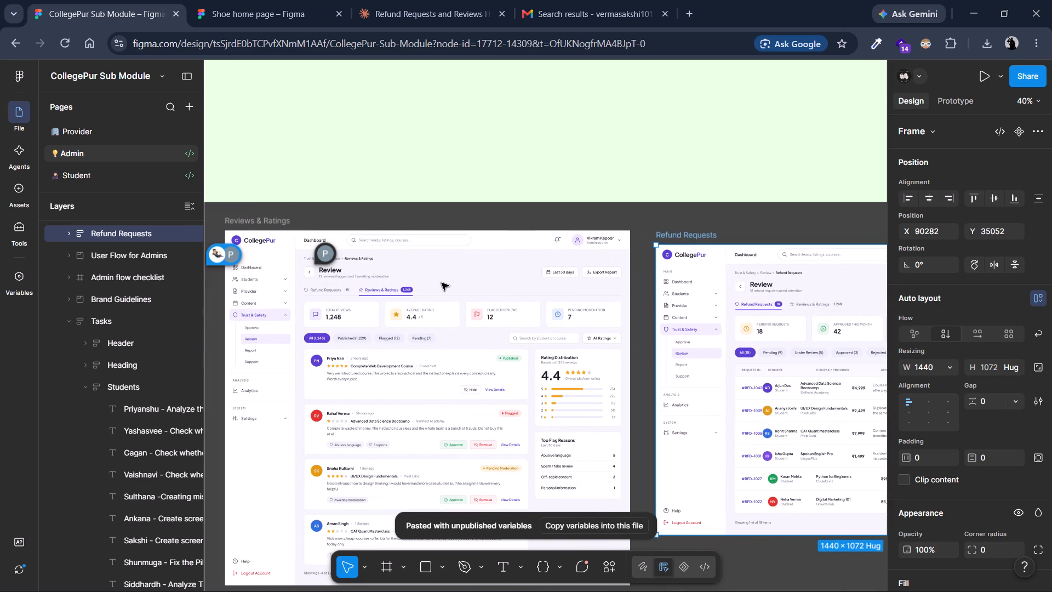
pyautogui.hscroll(8, 294, 292)
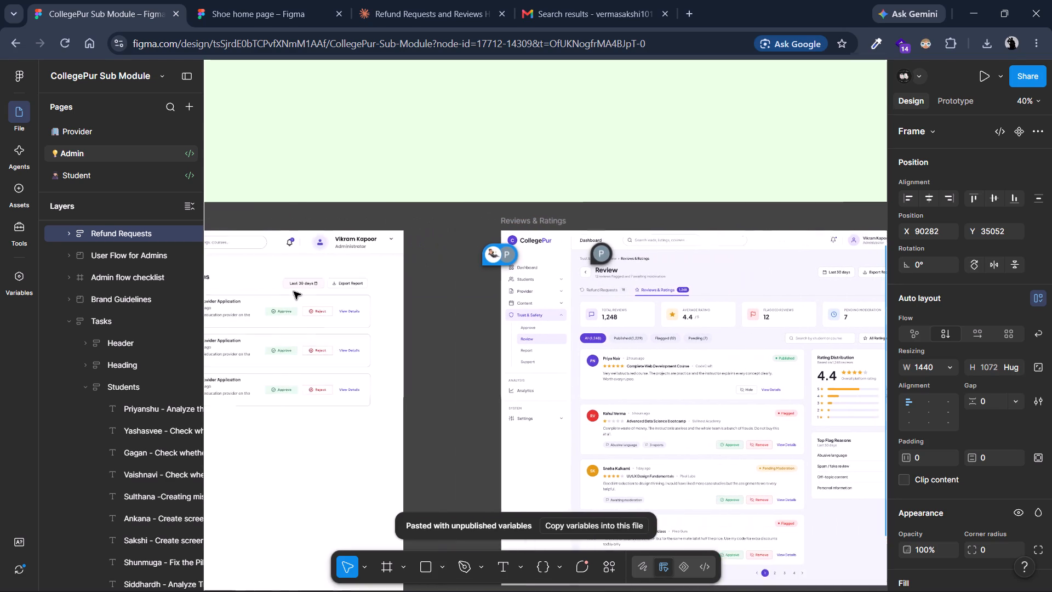
pyautogui.hscroll(6, 294, 292)
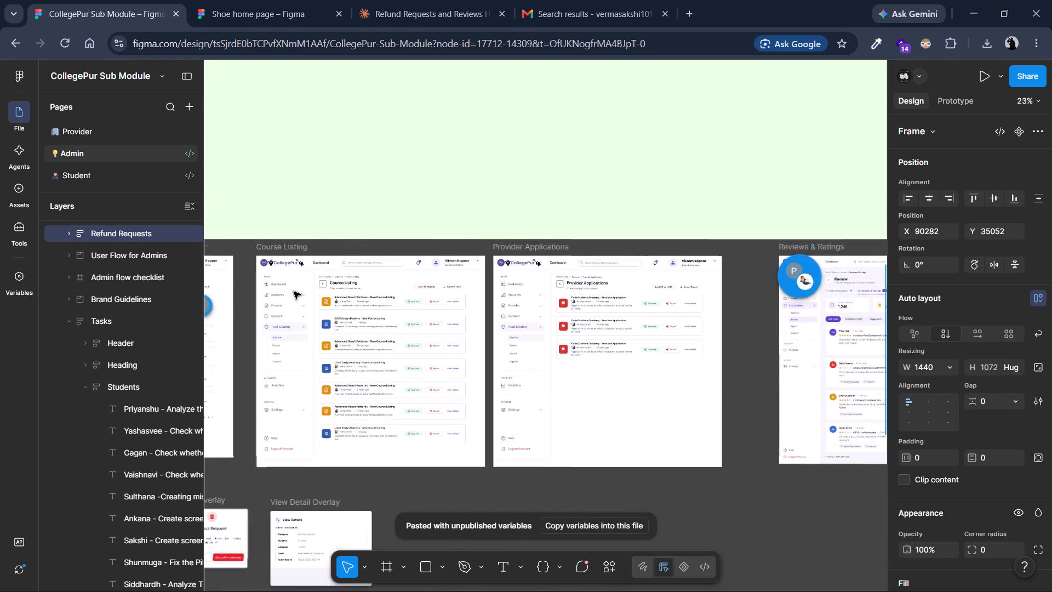
pyautogui.hscroll(1, 294, 292)
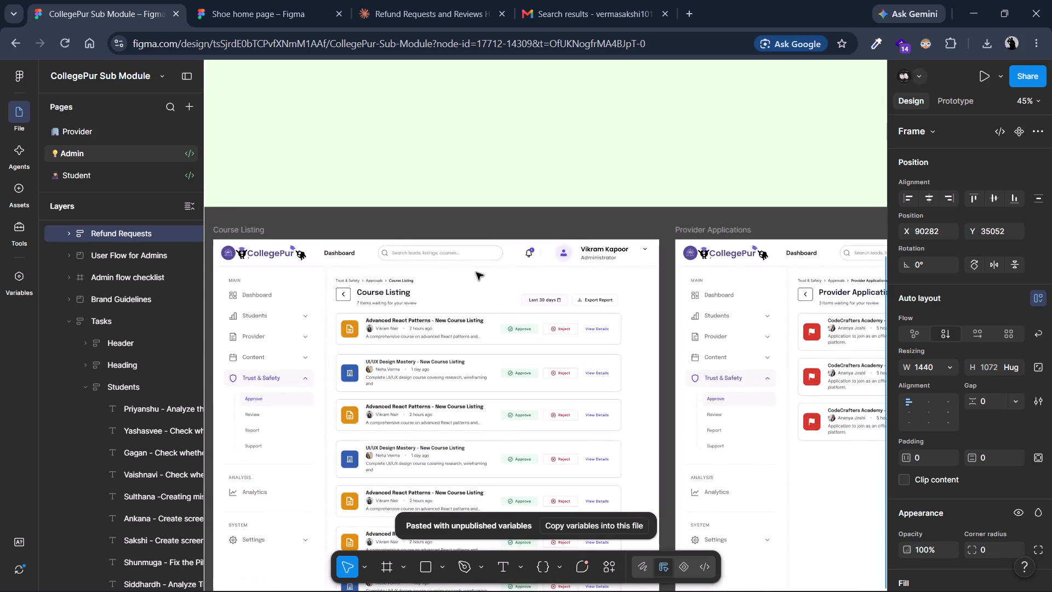
pyautogui.hscroll(9, 476, 272)
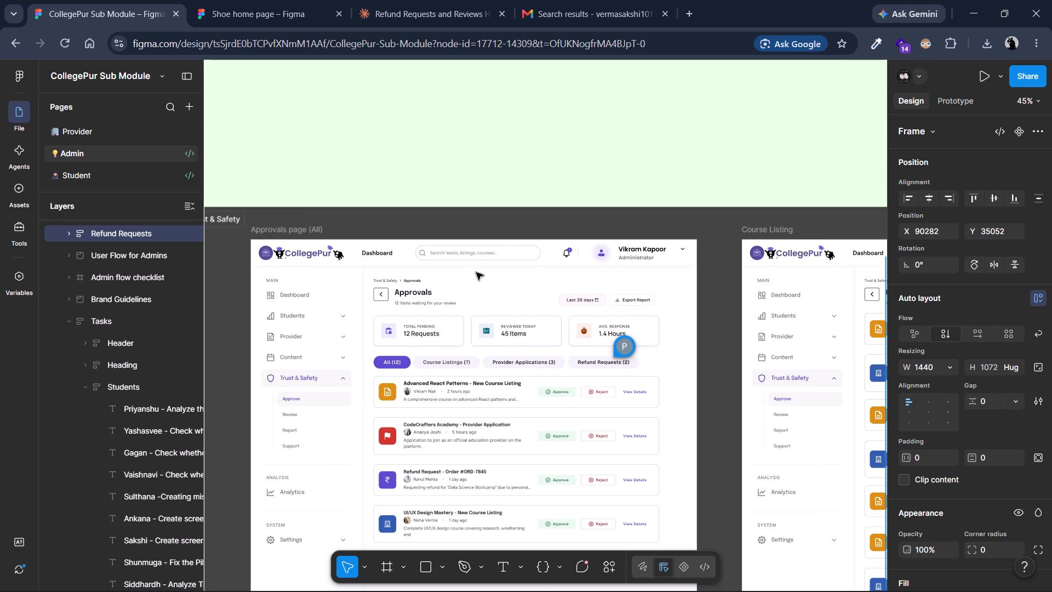
pyautogui.tripleClick(300, 414)
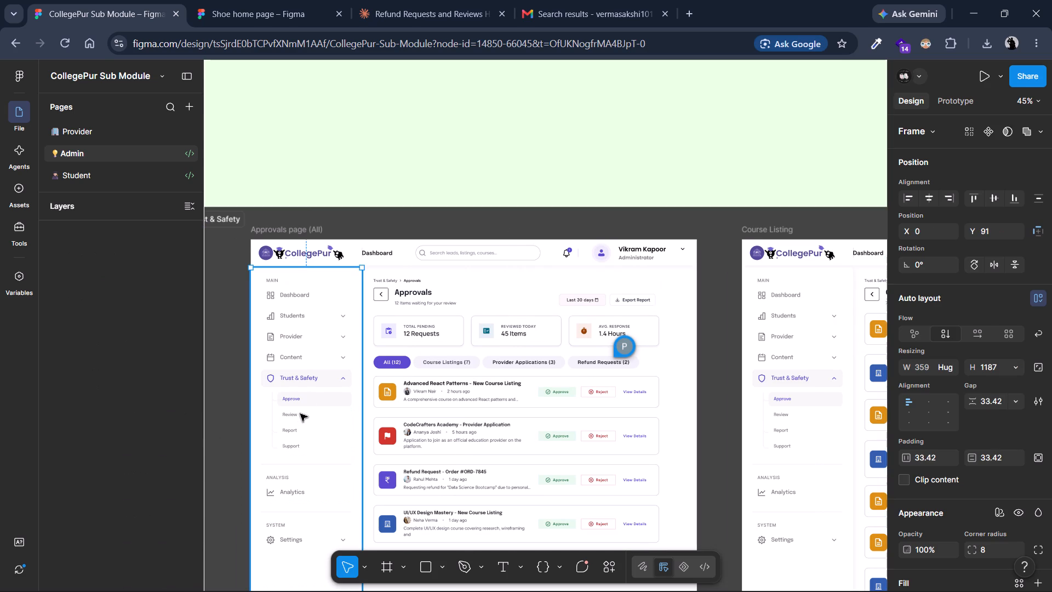
pyautogui.tripleClick(296, 416)
pyautogui.tripleClick(296, 416)
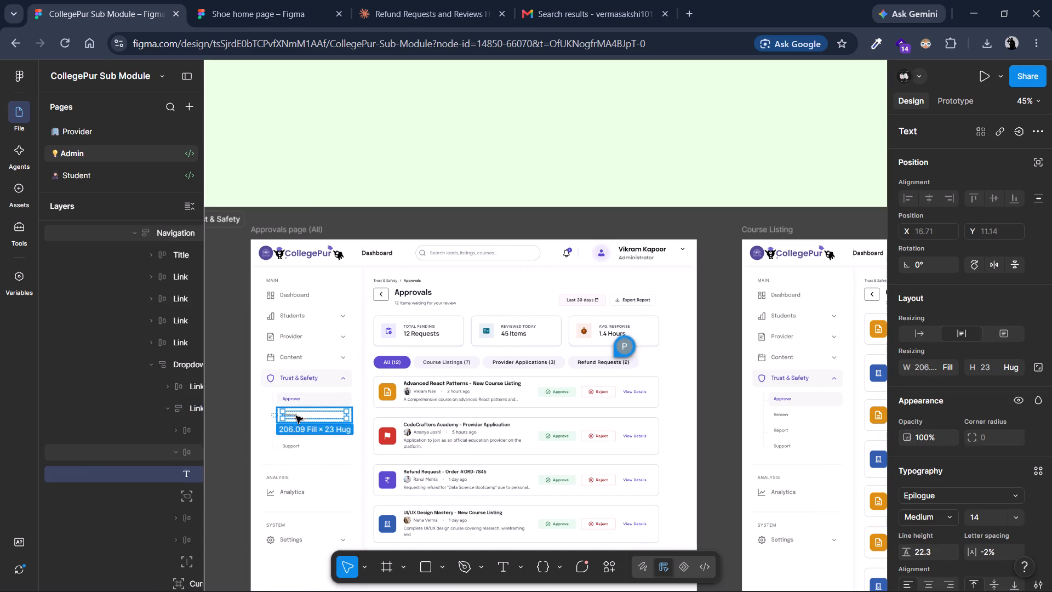
pyautogui.click(328, 427)
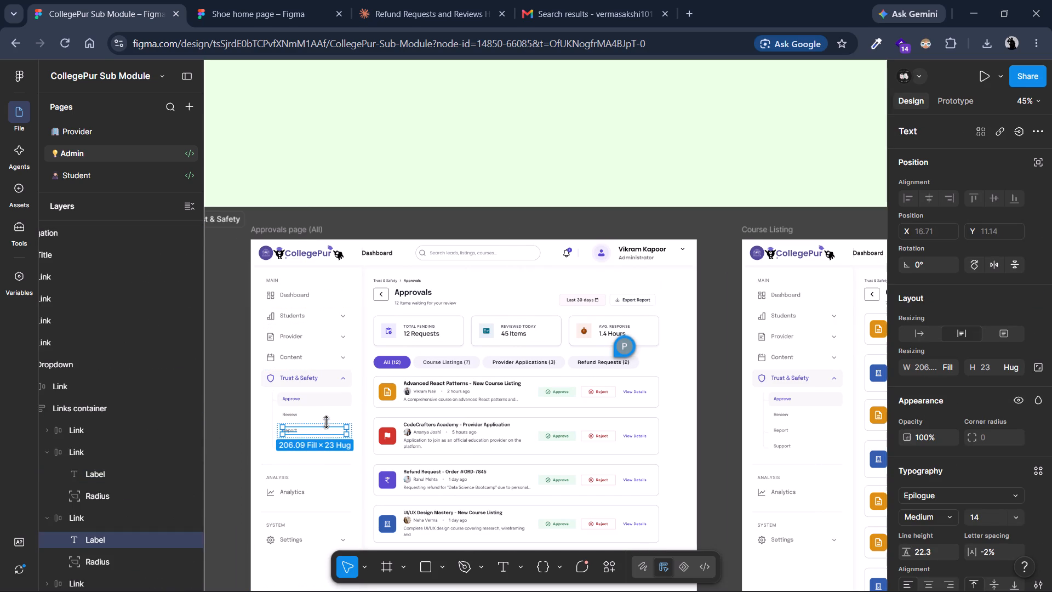
pyautogui.click(326, 417)
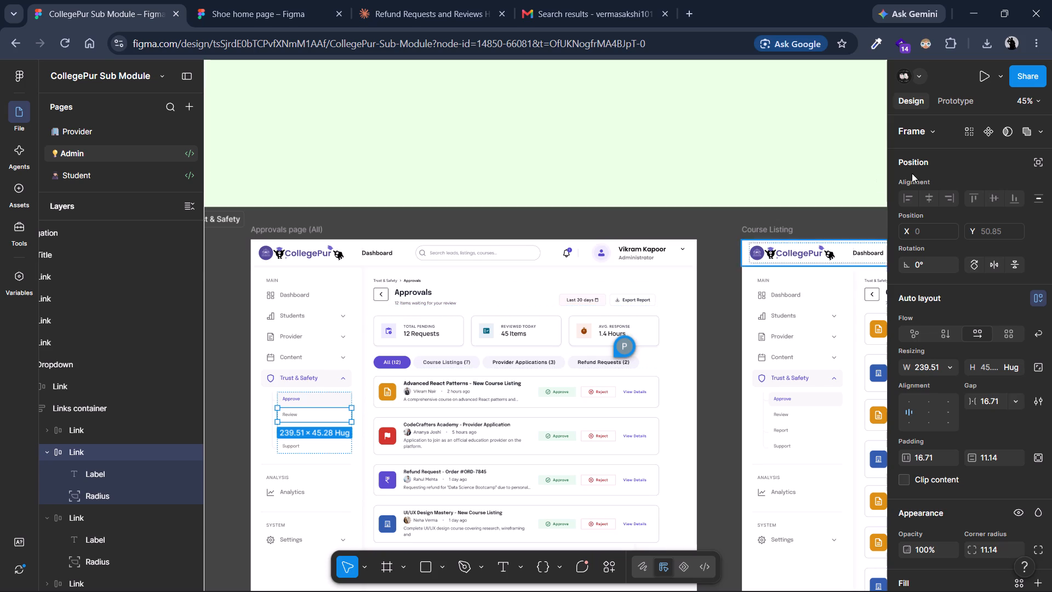
pyautogui.click(960, 103)
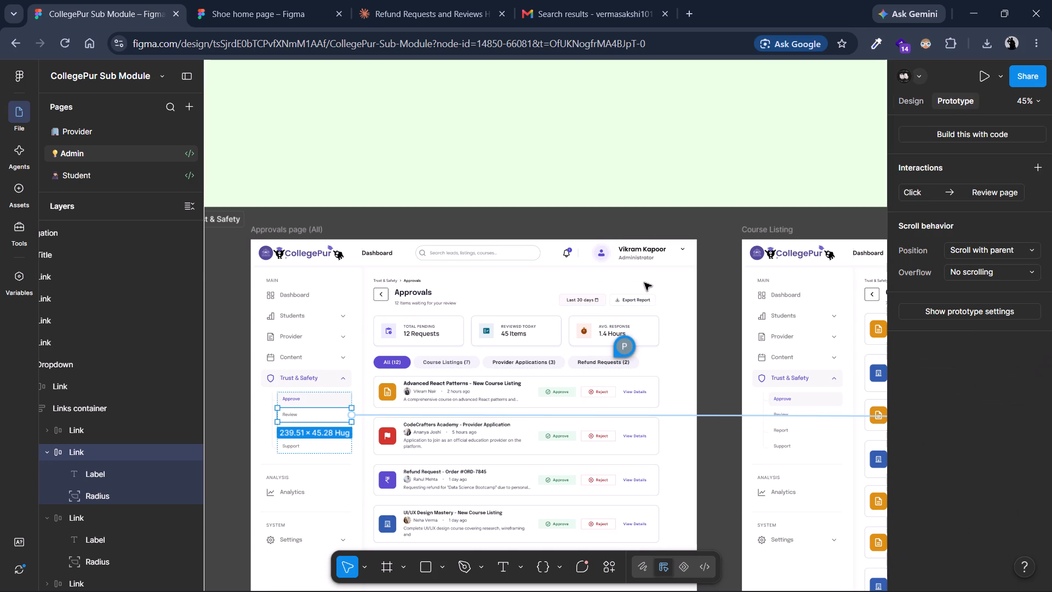
# Follow the Review link's prototype connection across the row and examine the Reviews & Ratings and Refund Requests frames, leaving nothing selected.
pyautogui.hscroll(-4, 527, 360)
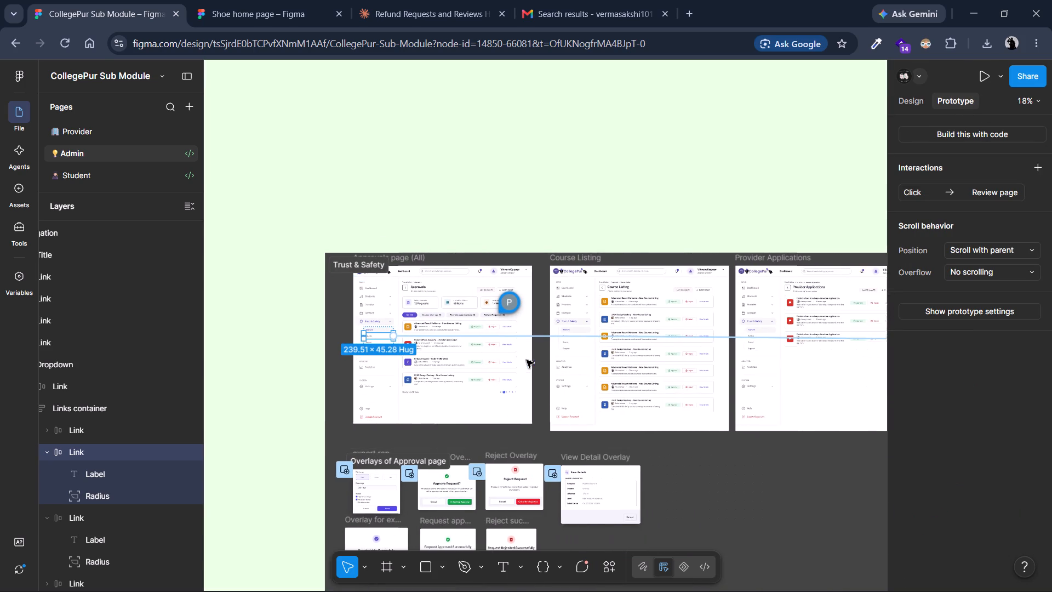
pyautogui.hscroll(-5, 527, 360)
pyautogui.hscroll(-4, 1024, 240)
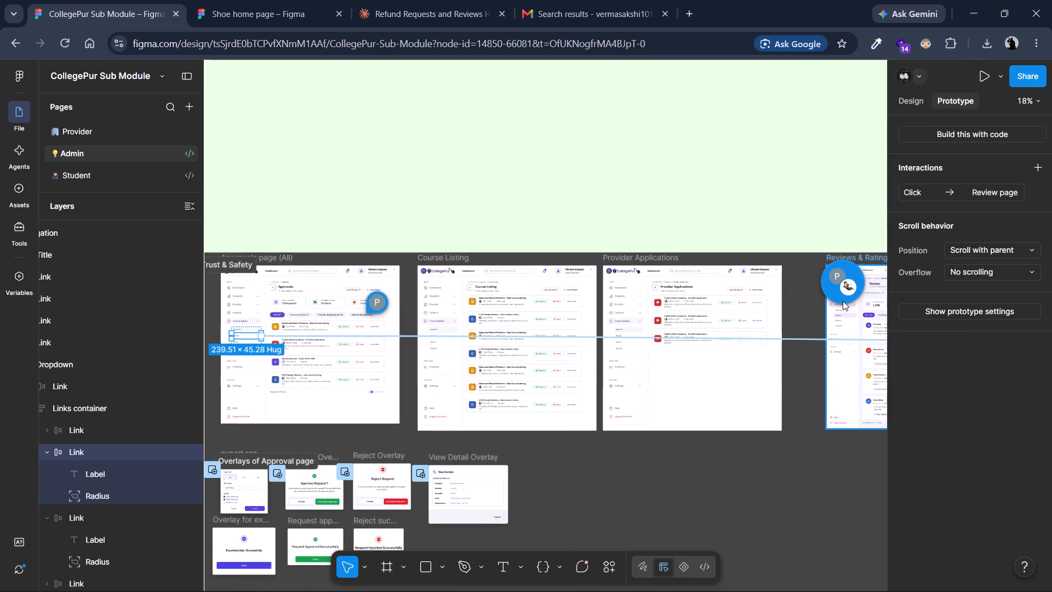
pyautogui.hscroll(-7, 843, 301)
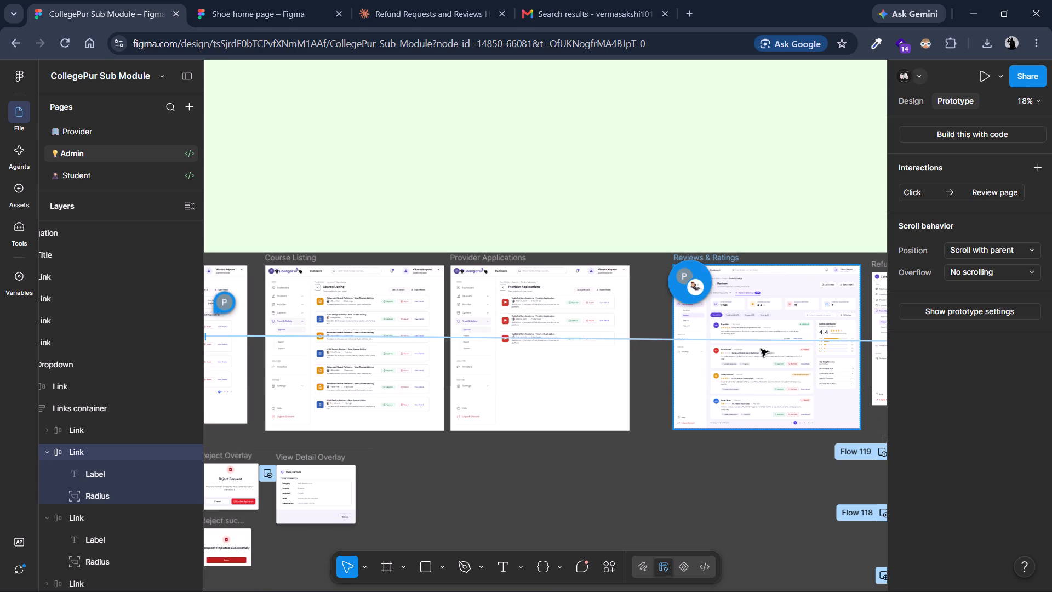
pyautogui.hscroll(-3, 761, 349)
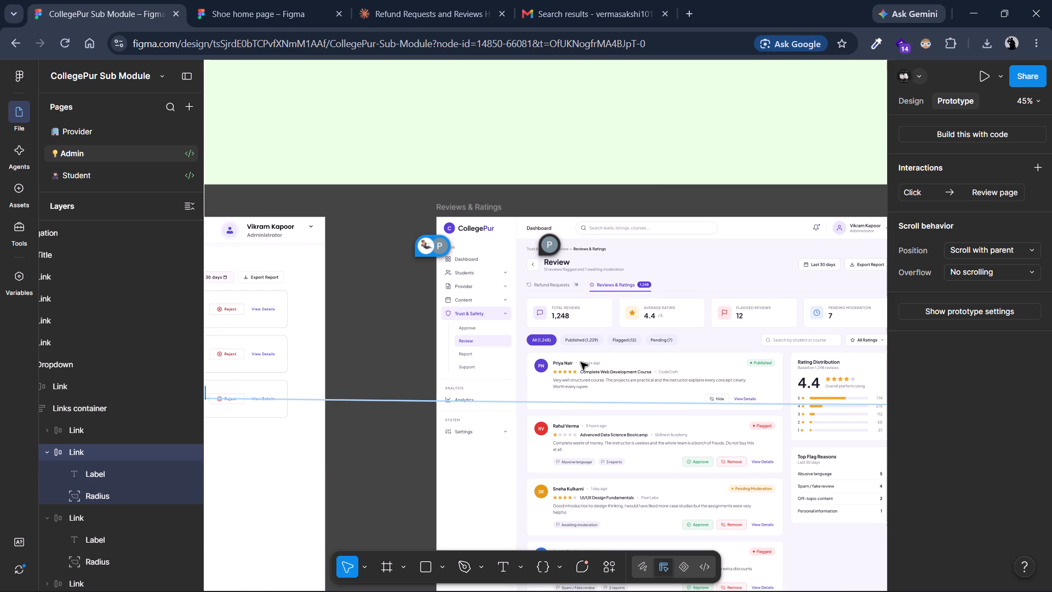
pyautogui.hscroll(-17, 581, 362)
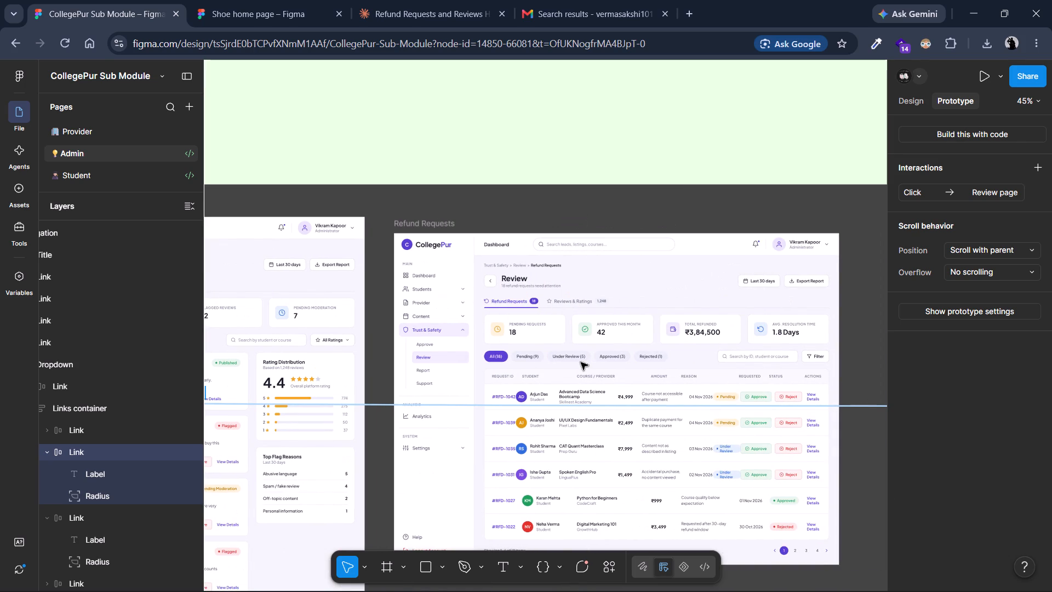
pyautogui.press('Escape')
# Add an on-click Scroll to interaction from the green KM avatar in the Refund Requests #RFD-1027 row to its KM text.
pyautogui.hscroll(1, 581, 362)
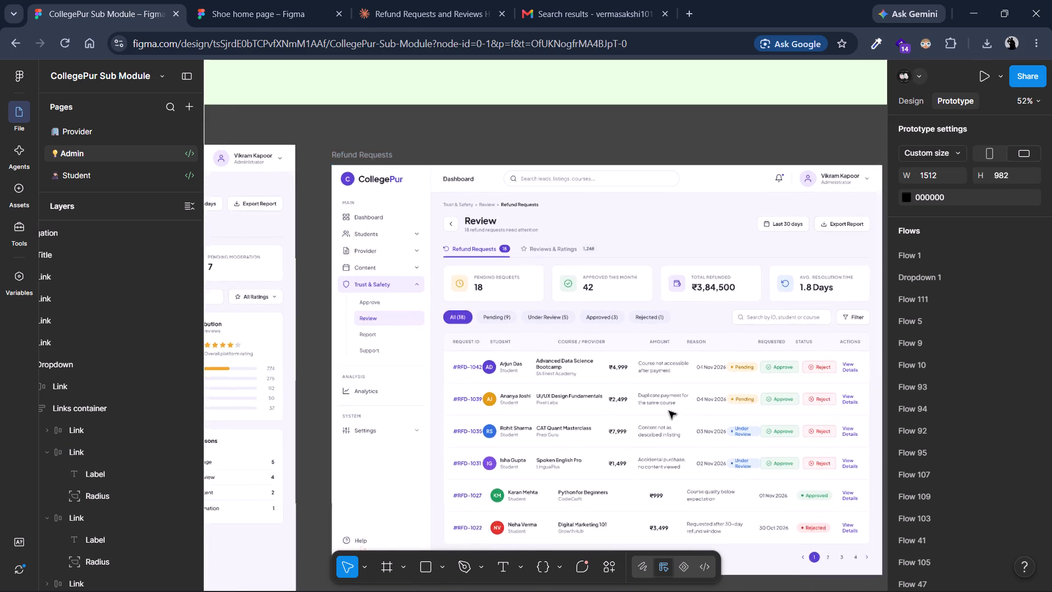
pyautogui.scroll(-2, 669, 411)
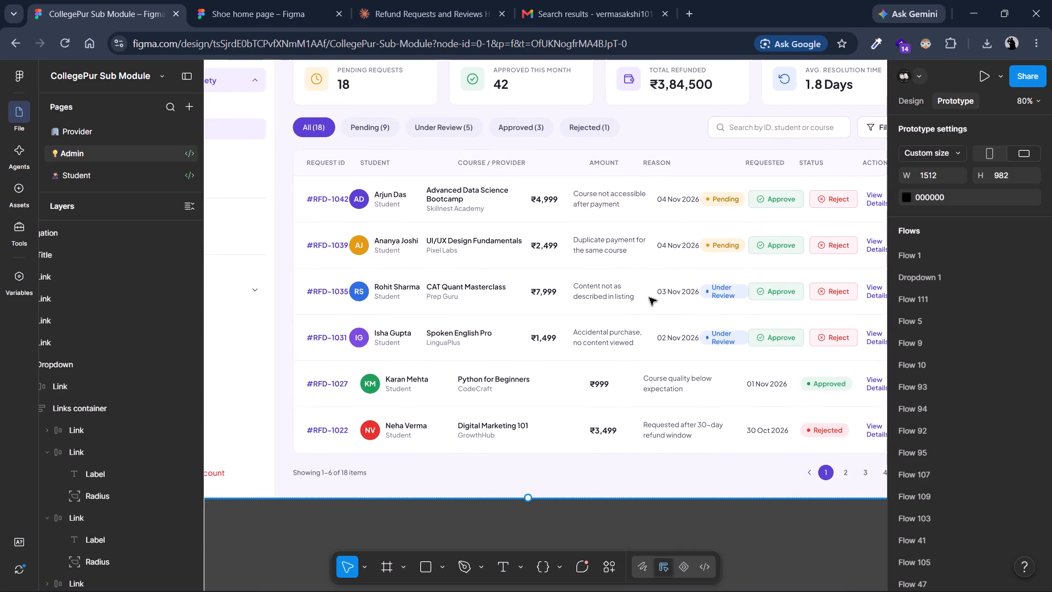
pyautogui.tripleClick(484, 375)
pyautogui.doubleClick(484, 375)
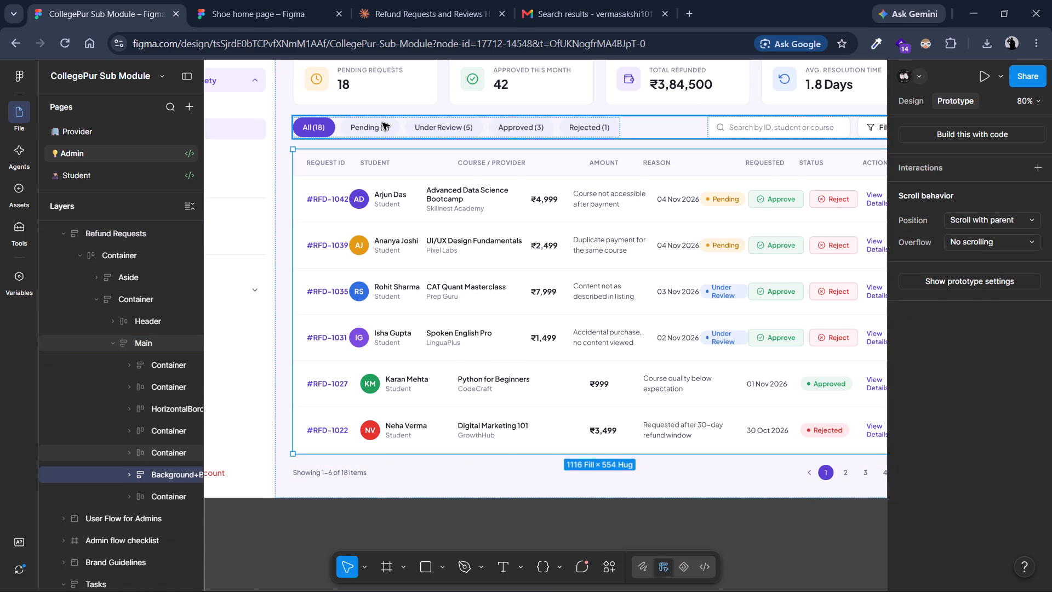
pyautogui.tripleClick(369, 383)
pyautogui.tripleClick(369, 383)
pyautogui.click(369, 383)
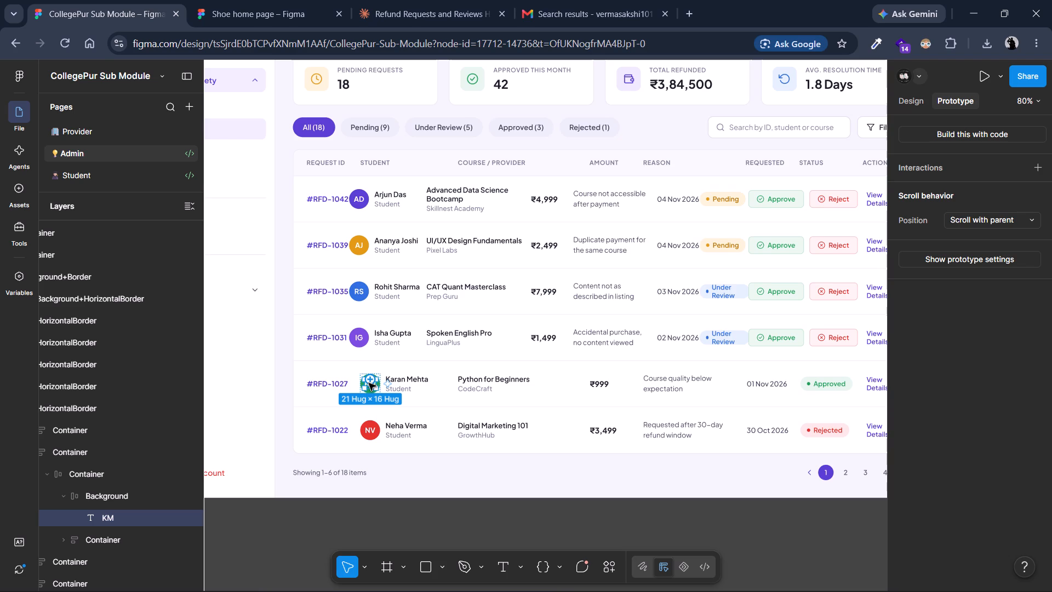
pyautogui.press('Escape')
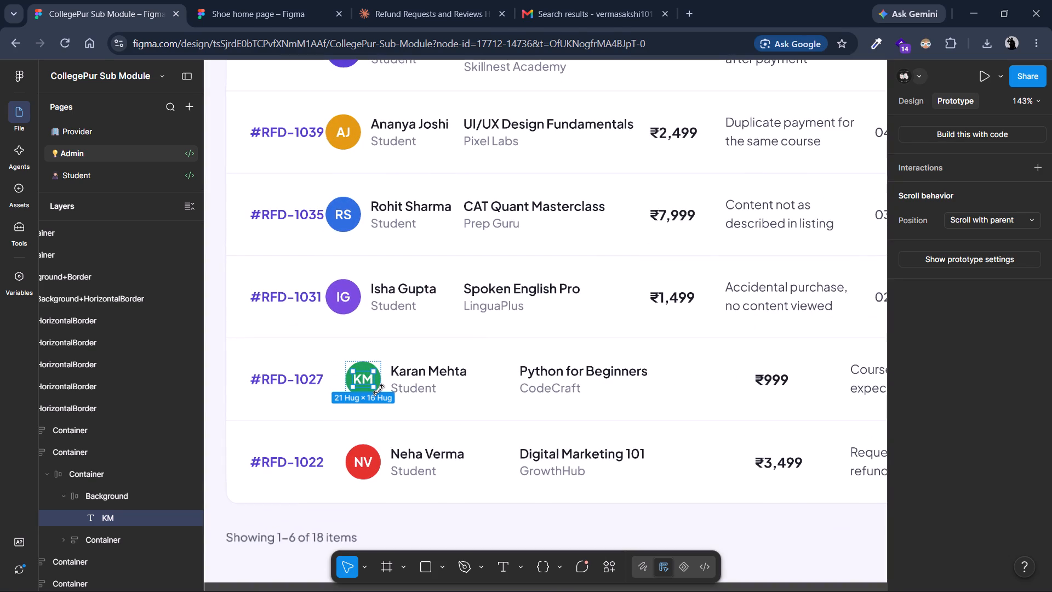
pyautogui.doubleClick(375, 382)
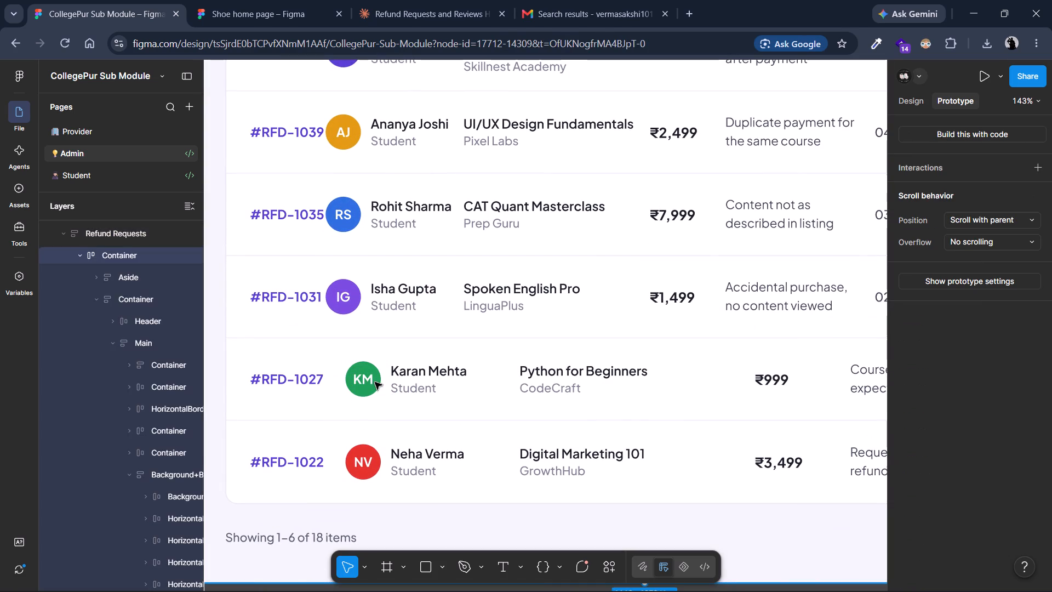
pyautogui.tripleClick(375, 382)
pyautogui.tripleClick(375, 382)
pyautogui.click(375, 382)
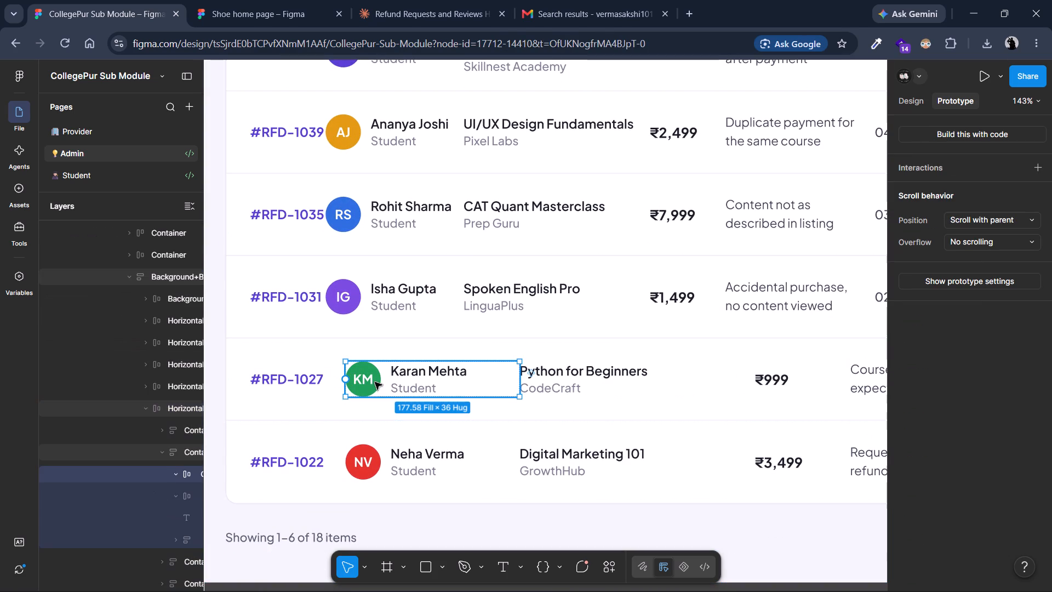
pyautogui.doubleClick(375, 382)
pyautogui.moveTo(375, 382); pyautogui.dragTo(359, 382)
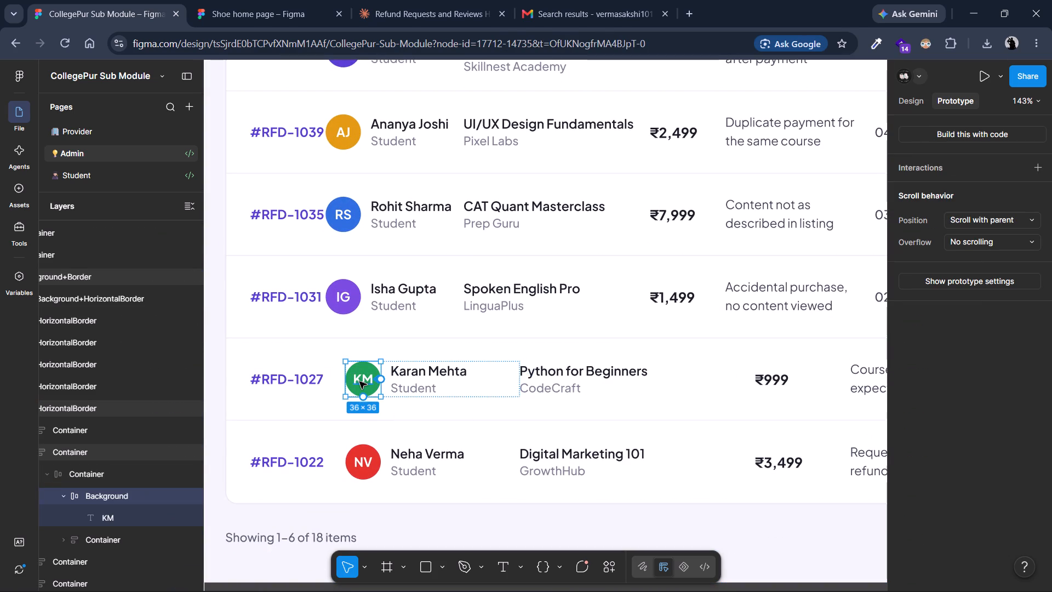
pyautogui.moveTo(359, 382); pyautogui.dragTo(353, 382)
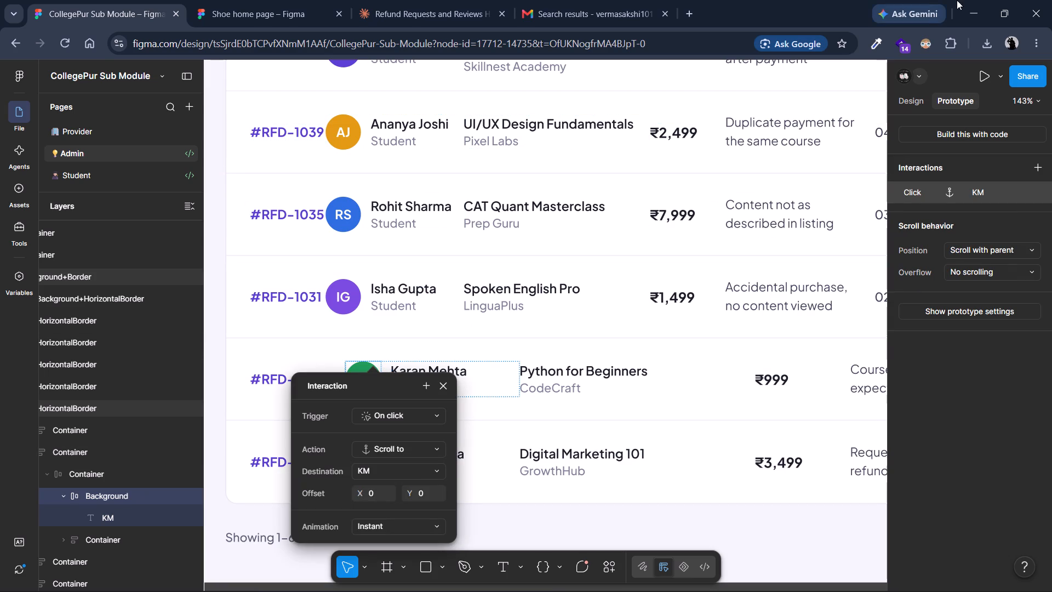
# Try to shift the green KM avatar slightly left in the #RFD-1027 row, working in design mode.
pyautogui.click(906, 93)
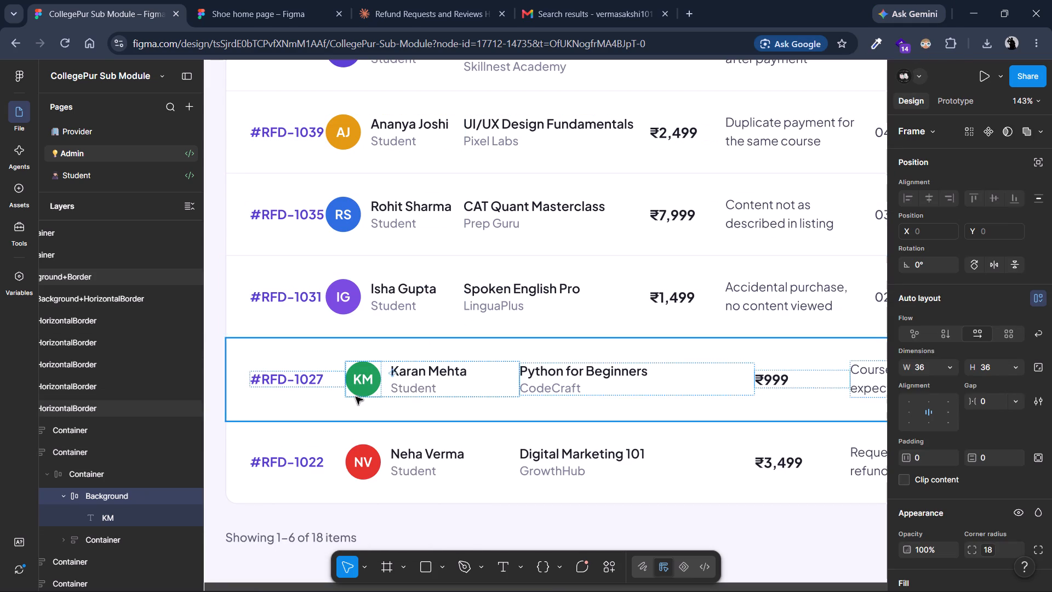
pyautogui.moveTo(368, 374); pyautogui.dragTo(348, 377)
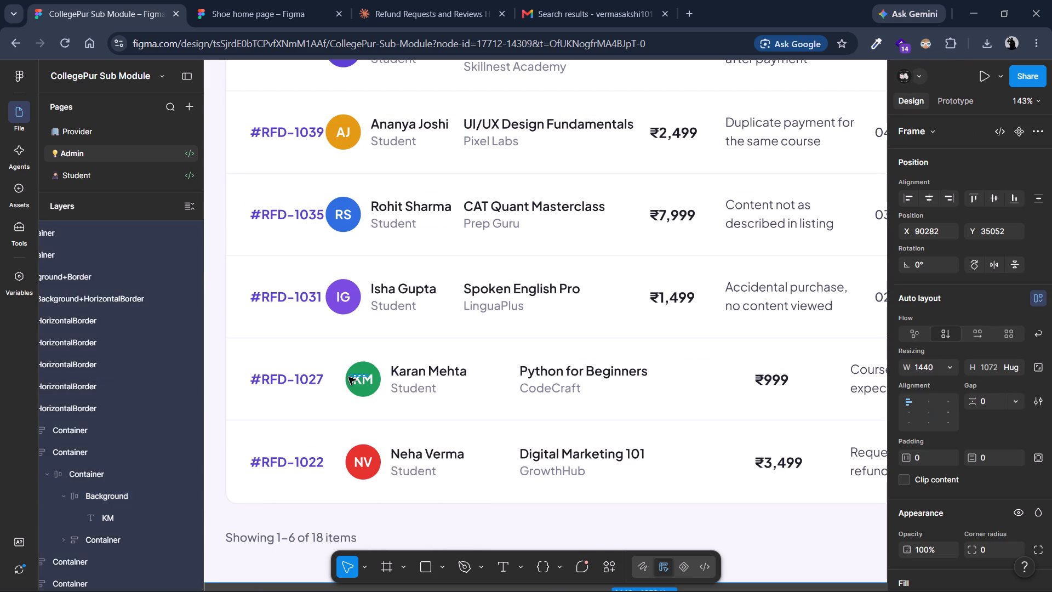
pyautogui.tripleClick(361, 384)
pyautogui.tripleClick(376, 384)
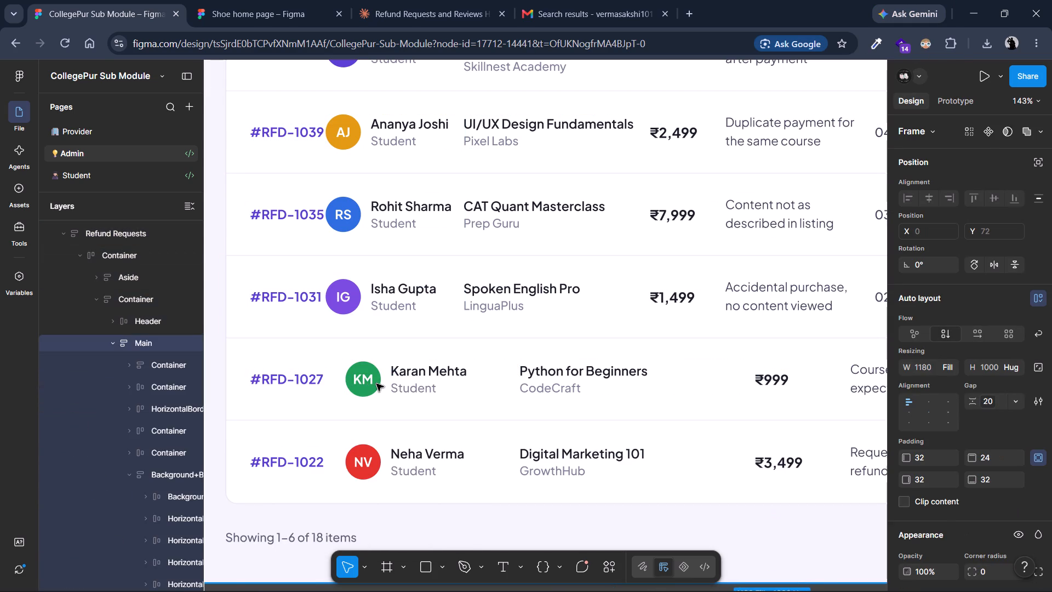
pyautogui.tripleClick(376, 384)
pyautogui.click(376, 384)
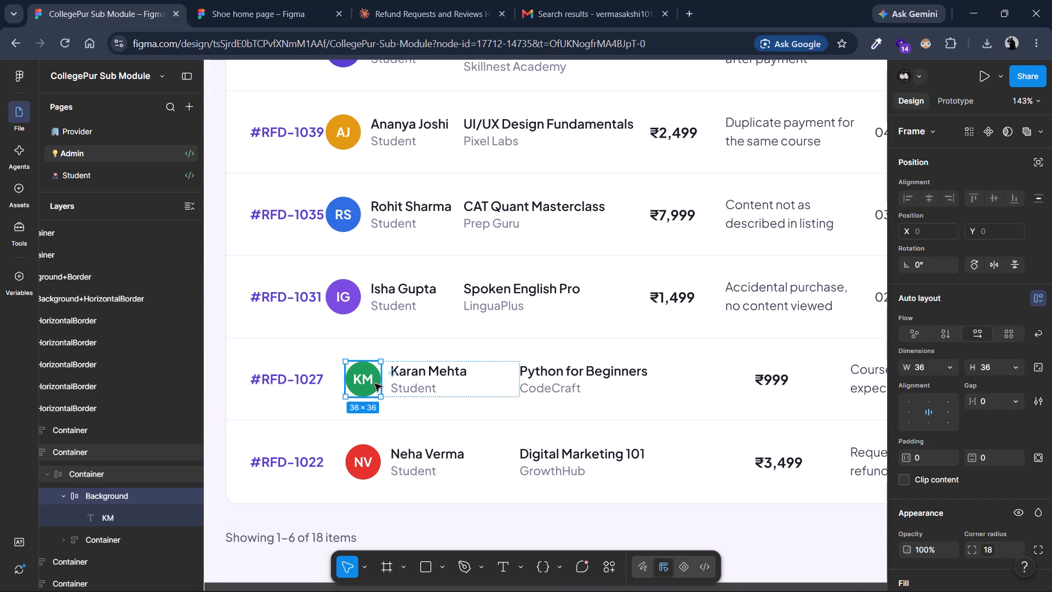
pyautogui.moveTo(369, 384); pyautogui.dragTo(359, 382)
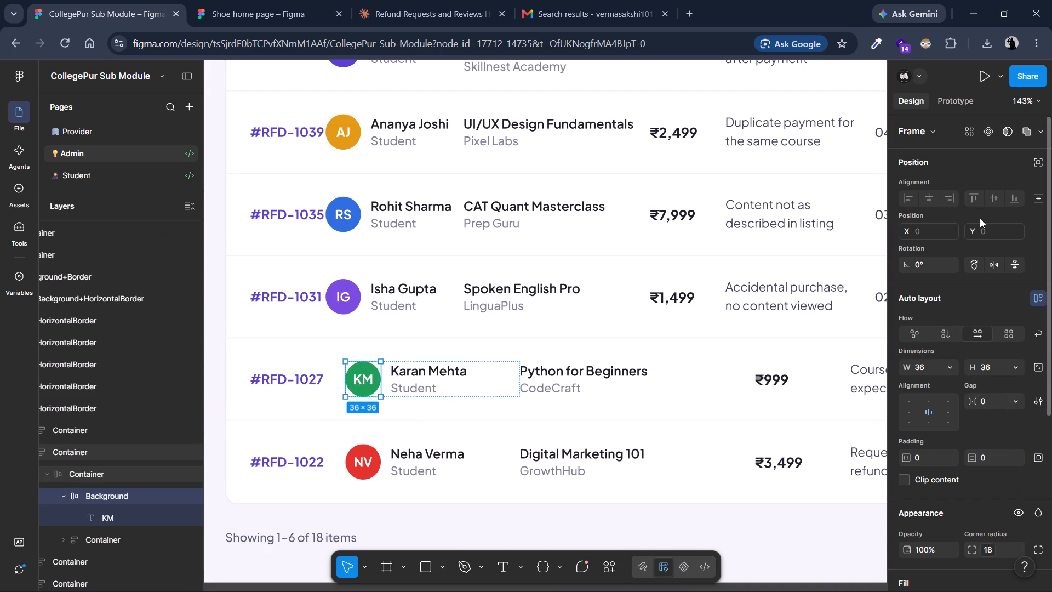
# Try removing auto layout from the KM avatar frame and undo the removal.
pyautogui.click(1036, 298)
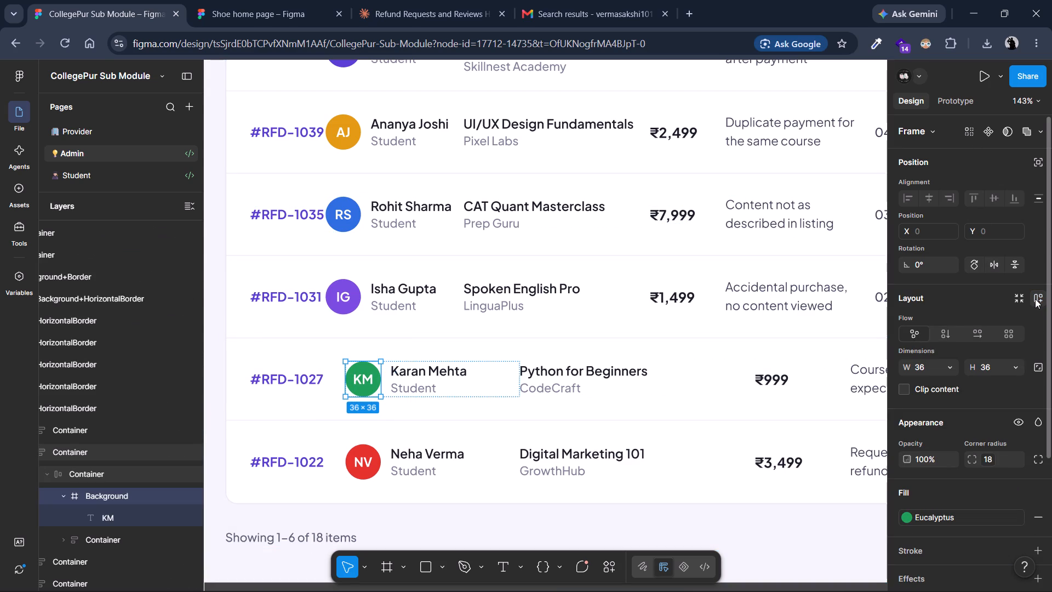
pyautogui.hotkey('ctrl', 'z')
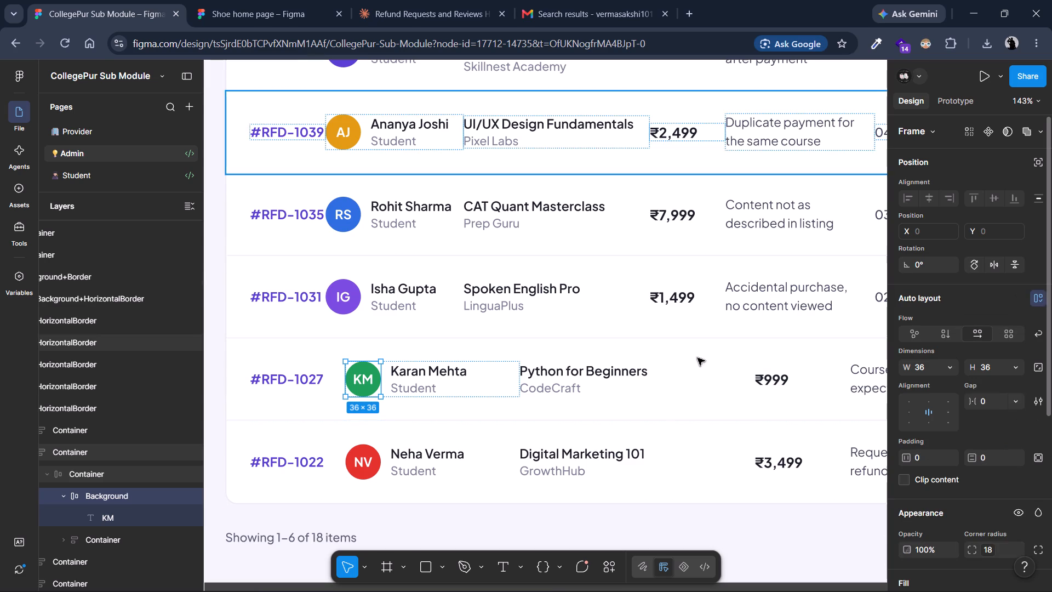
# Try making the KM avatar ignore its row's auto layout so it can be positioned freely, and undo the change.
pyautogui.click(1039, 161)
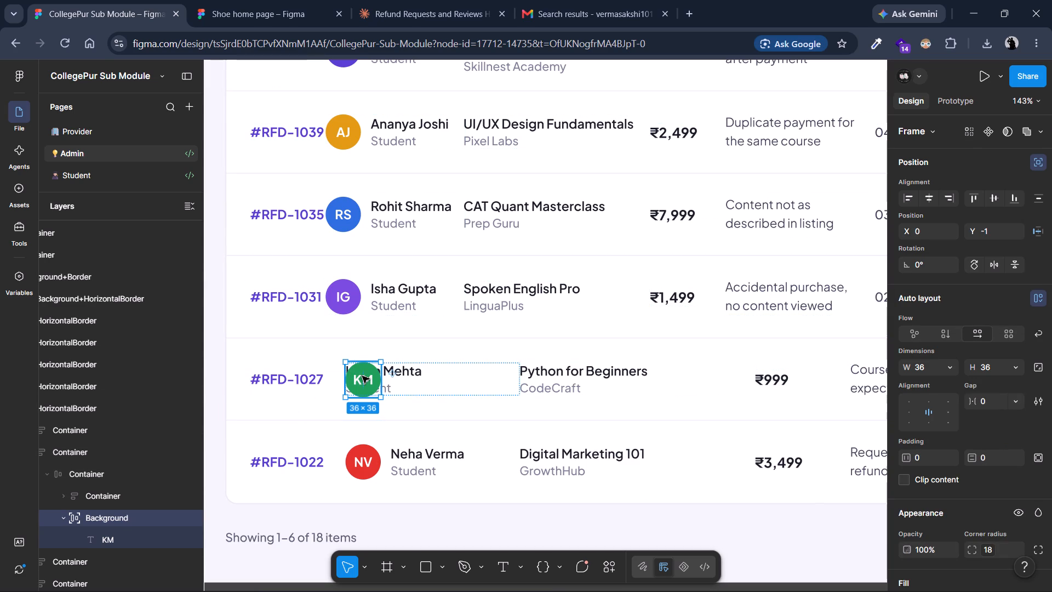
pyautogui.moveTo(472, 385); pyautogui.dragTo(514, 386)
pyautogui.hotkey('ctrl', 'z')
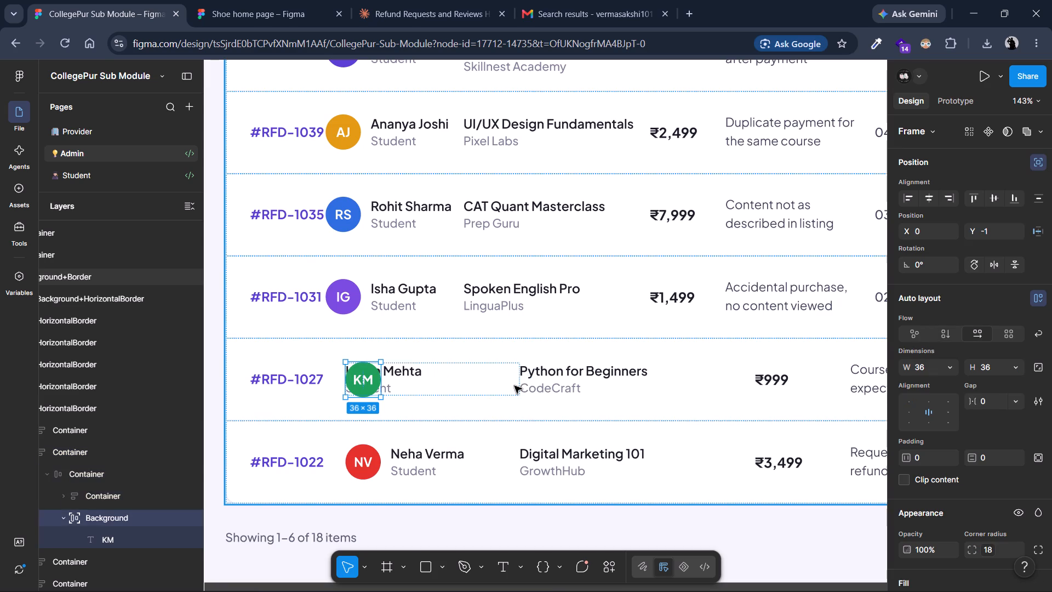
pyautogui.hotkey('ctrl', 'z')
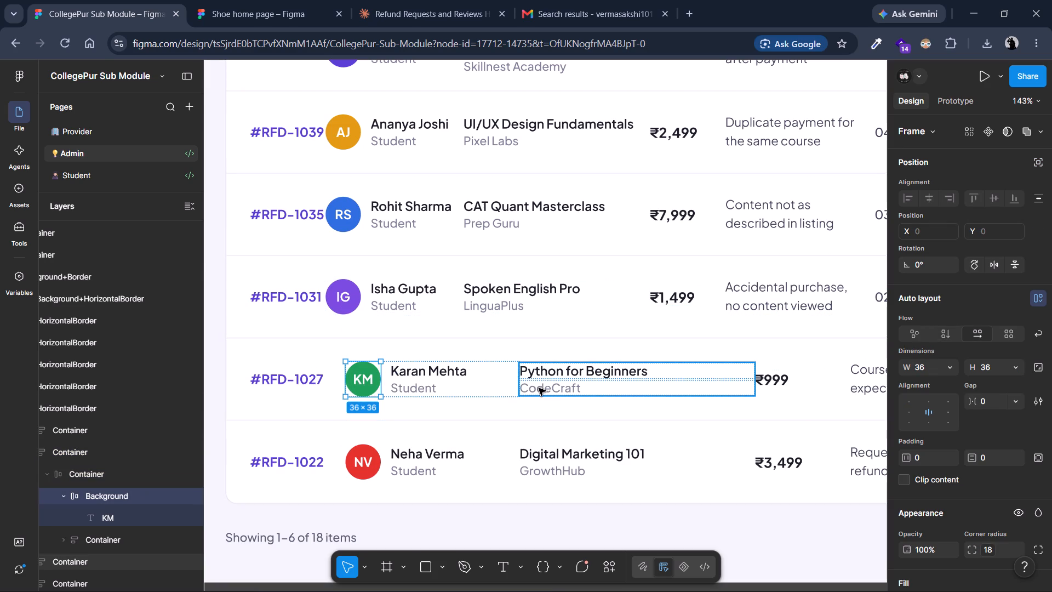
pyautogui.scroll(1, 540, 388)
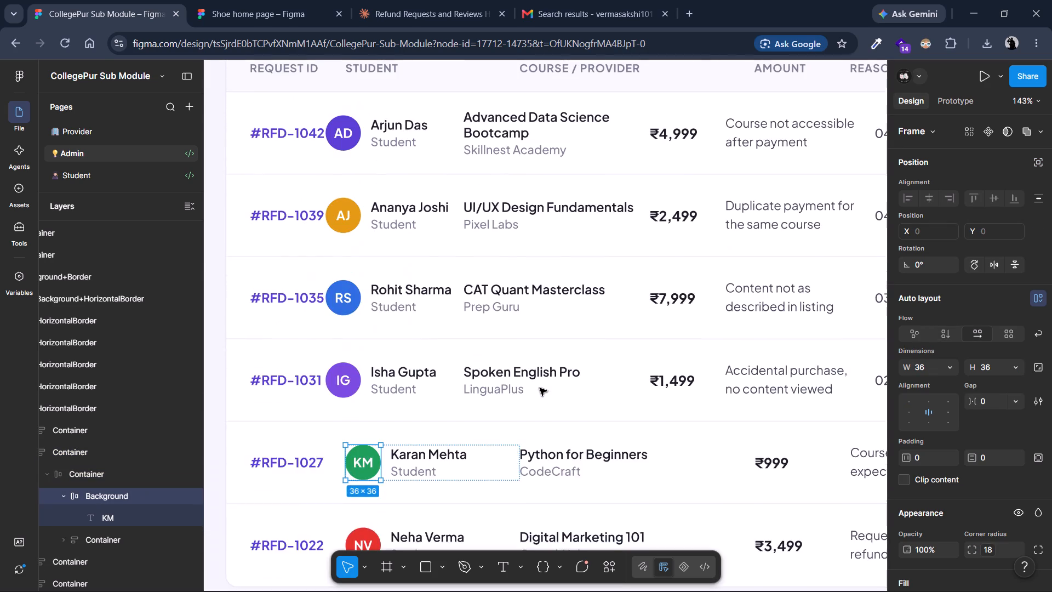
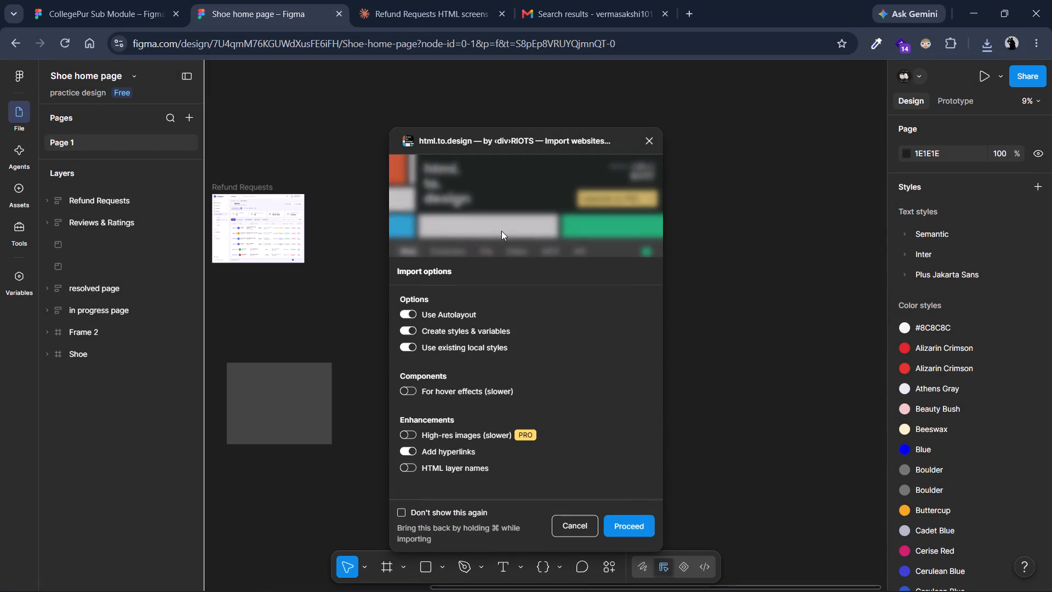
pyautogui.click(633, 525)
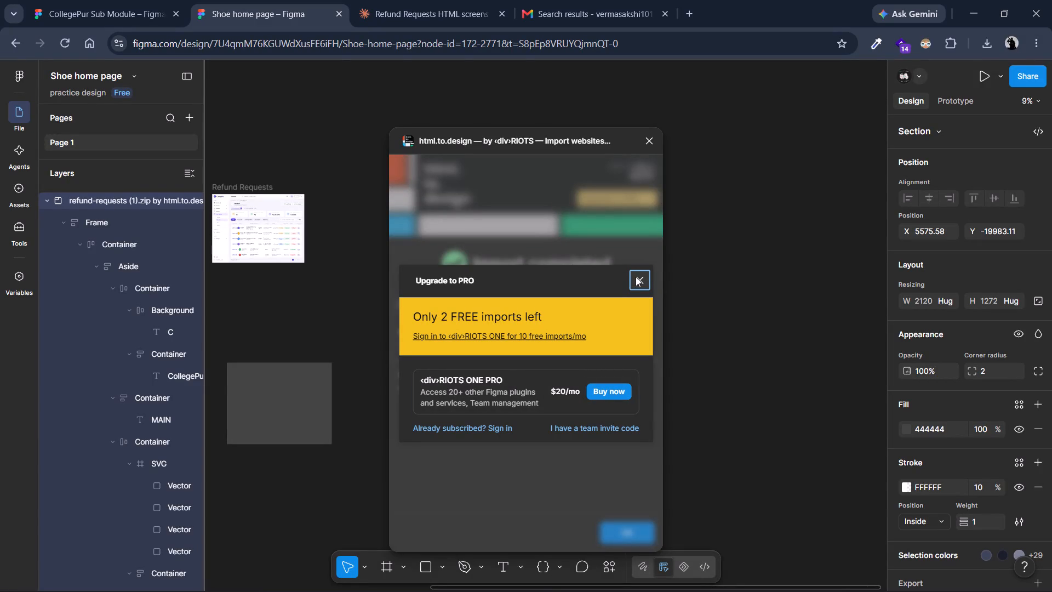
pyautogui.click(636, 277)
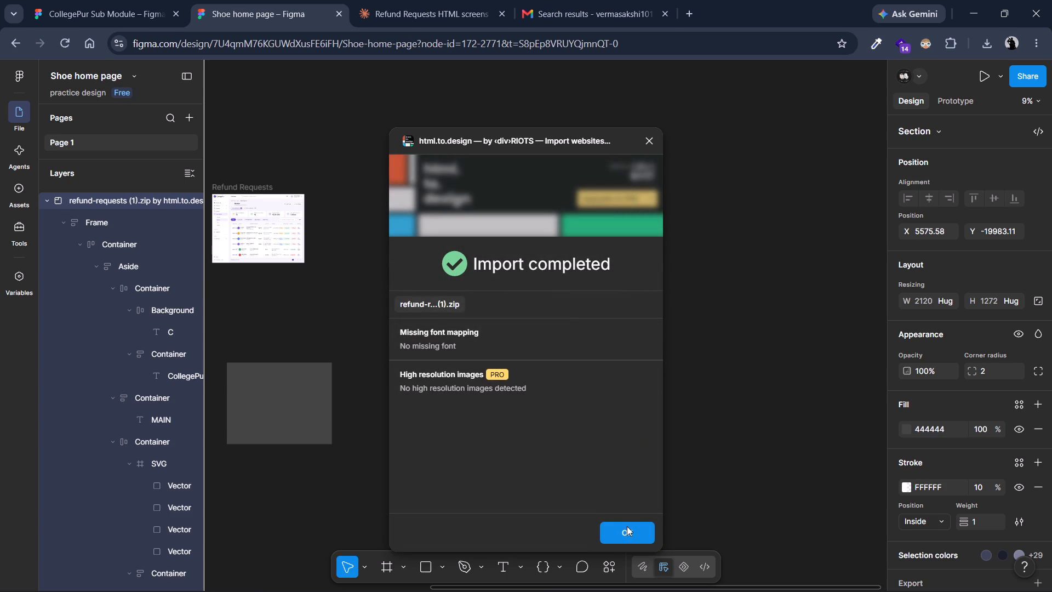
pyautogui.click(627, 526)
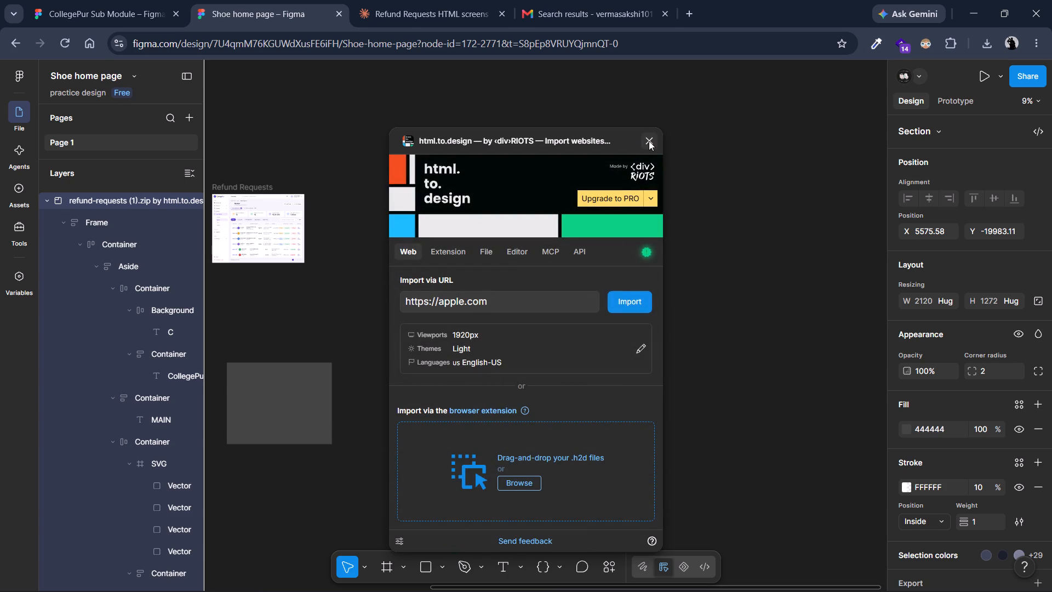
pyautogui.click(649, 141)
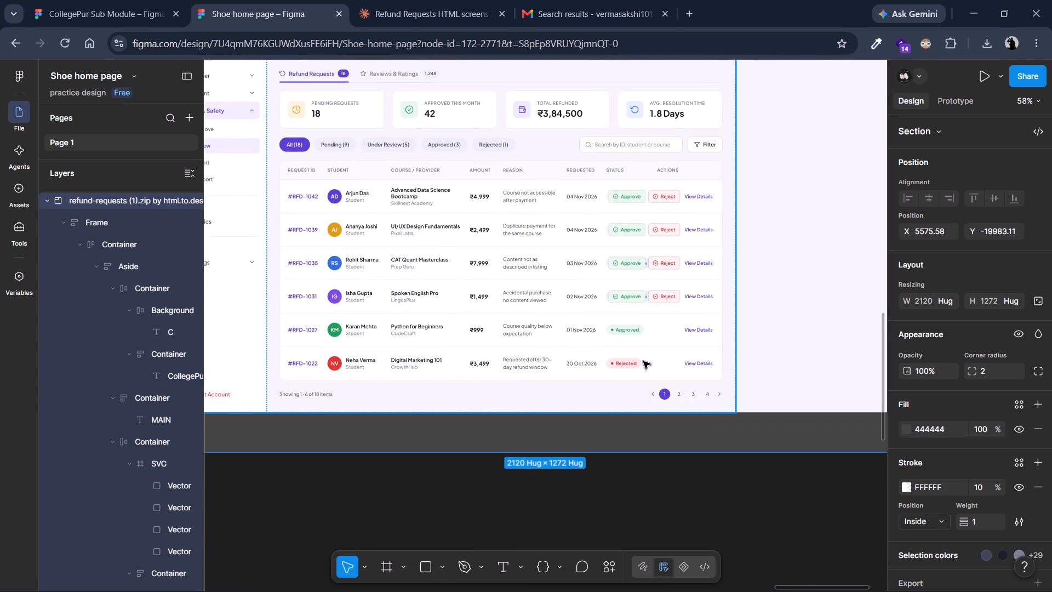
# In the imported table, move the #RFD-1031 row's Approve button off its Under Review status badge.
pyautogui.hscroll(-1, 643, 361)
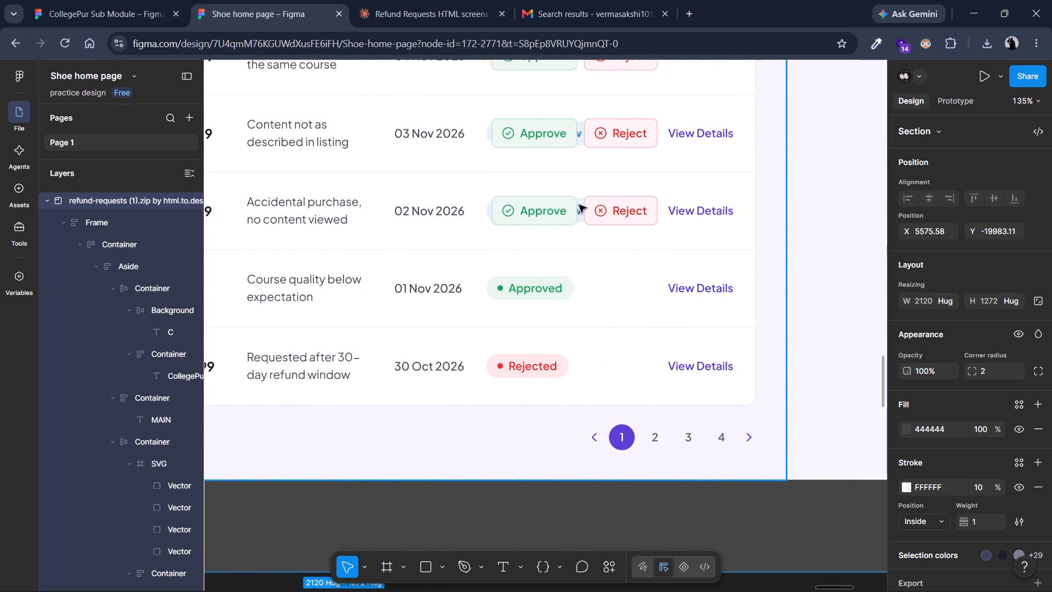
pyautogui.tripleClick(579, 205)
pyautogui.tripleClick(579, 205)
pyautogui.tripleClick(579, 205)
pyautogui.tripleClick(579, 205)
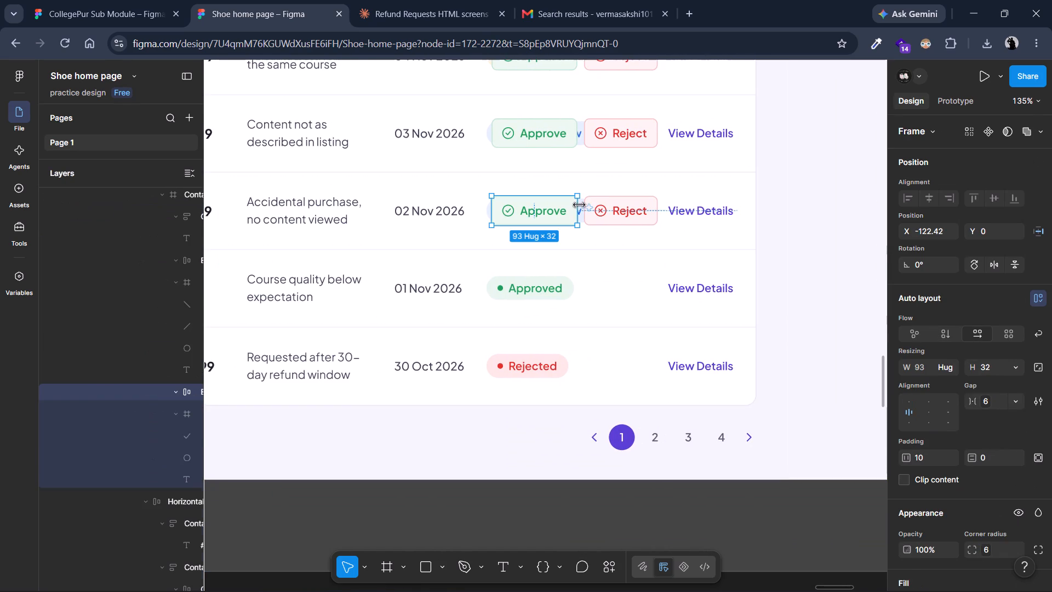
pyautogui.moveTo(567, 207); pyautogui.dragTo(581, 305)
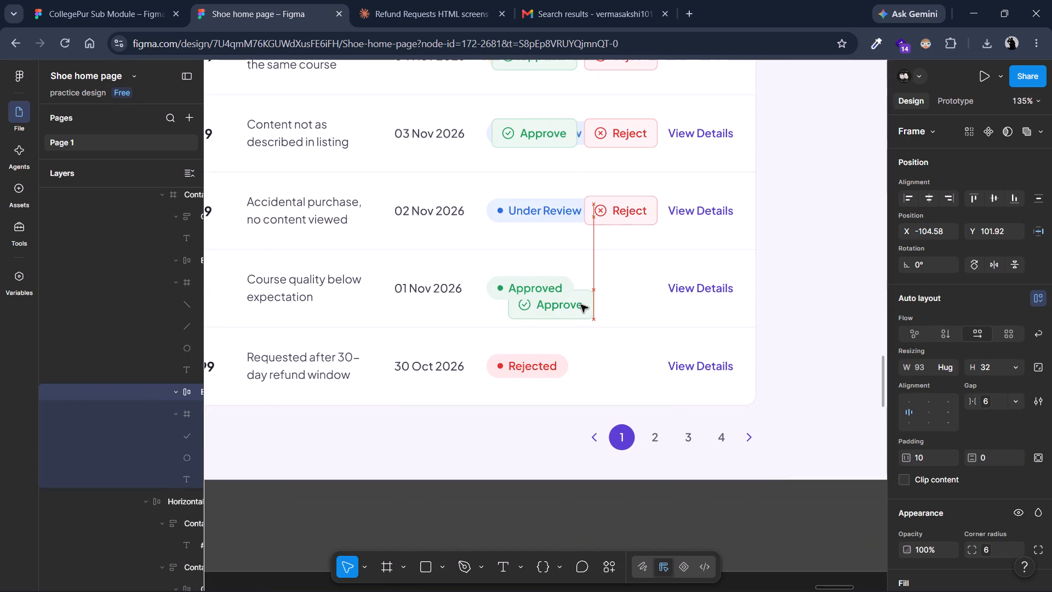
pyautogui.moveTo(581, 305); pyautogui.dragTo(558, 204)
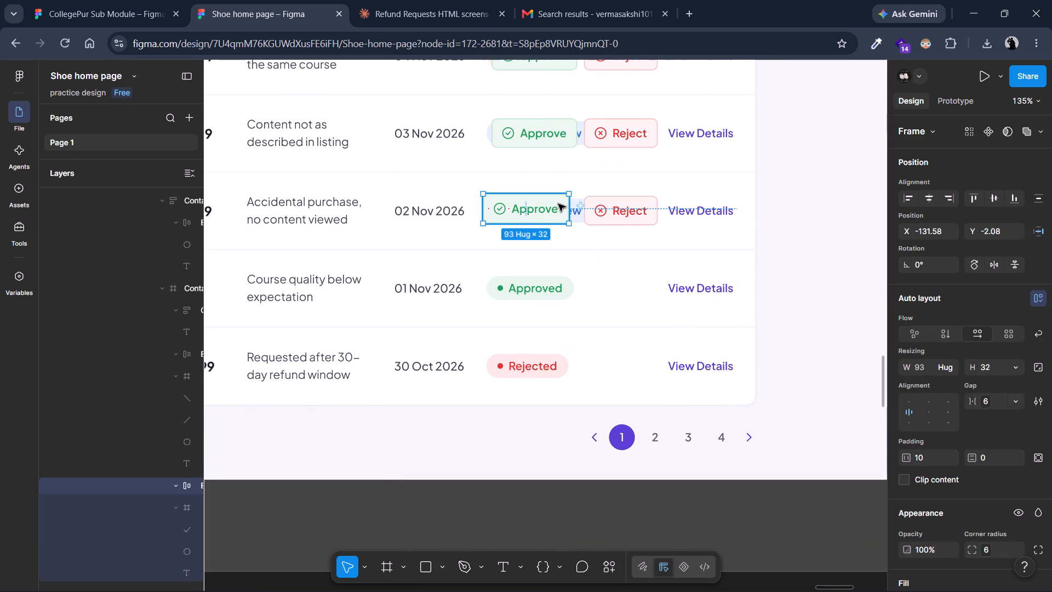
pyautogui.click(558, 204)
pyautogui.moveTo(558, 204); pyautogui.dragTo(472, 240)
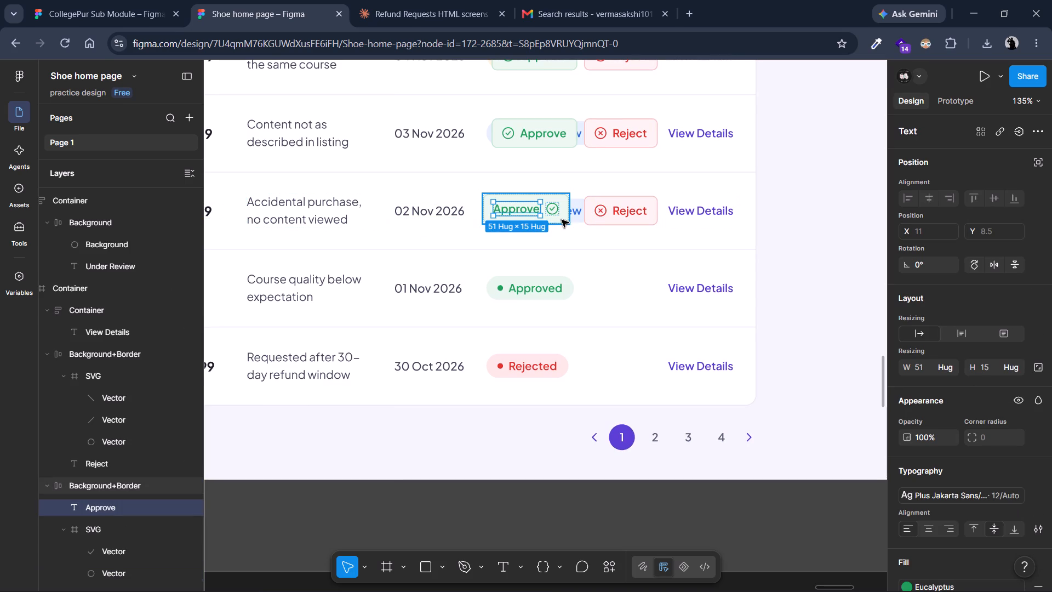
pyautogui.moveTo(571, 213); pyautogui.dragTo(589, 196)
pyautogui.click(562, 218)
# Move the Approve button covering the #RFD-1035 row's Under Review badge out of the table and outside the imported screen frame.
pyautogui.scroll(1, 562, 218)
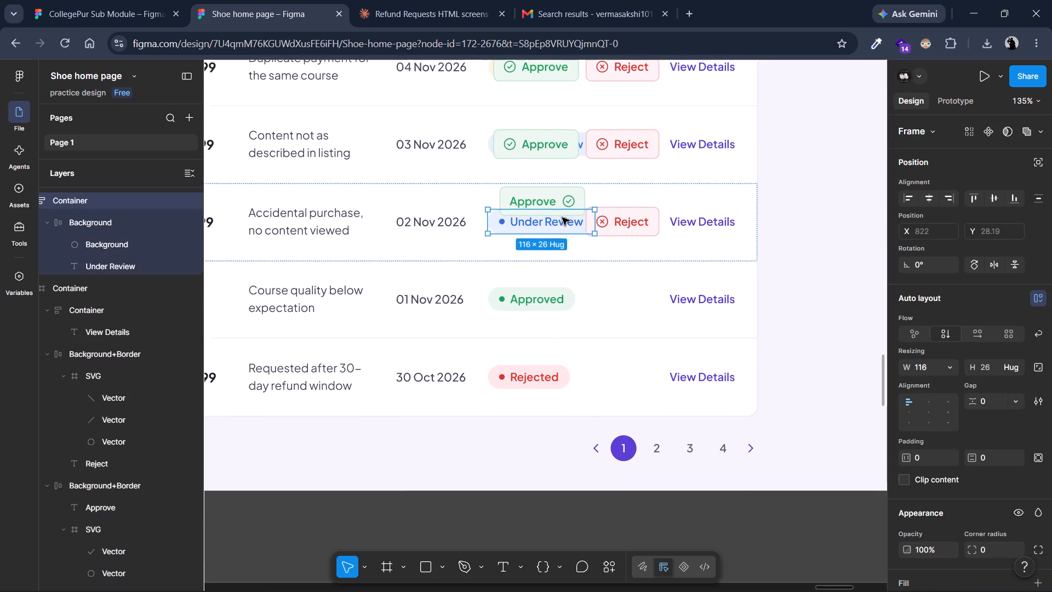
pyautogui.scroll(2, 562, 218)
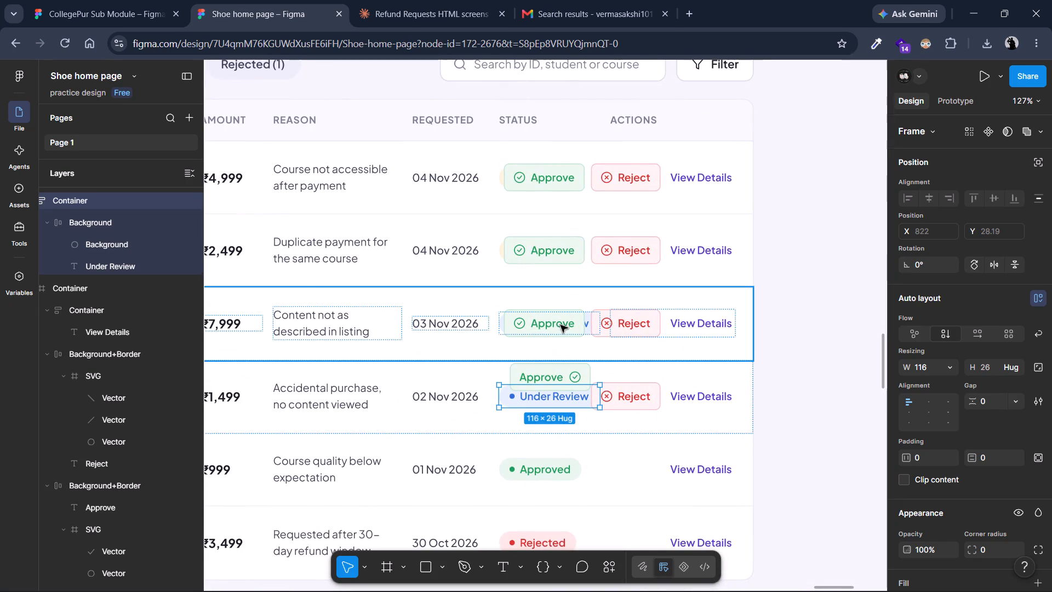
pyautogui.tripleClick(557, 326)
pyautogui.click(557, 326)
pyautogui.tripleClick(557, 326)
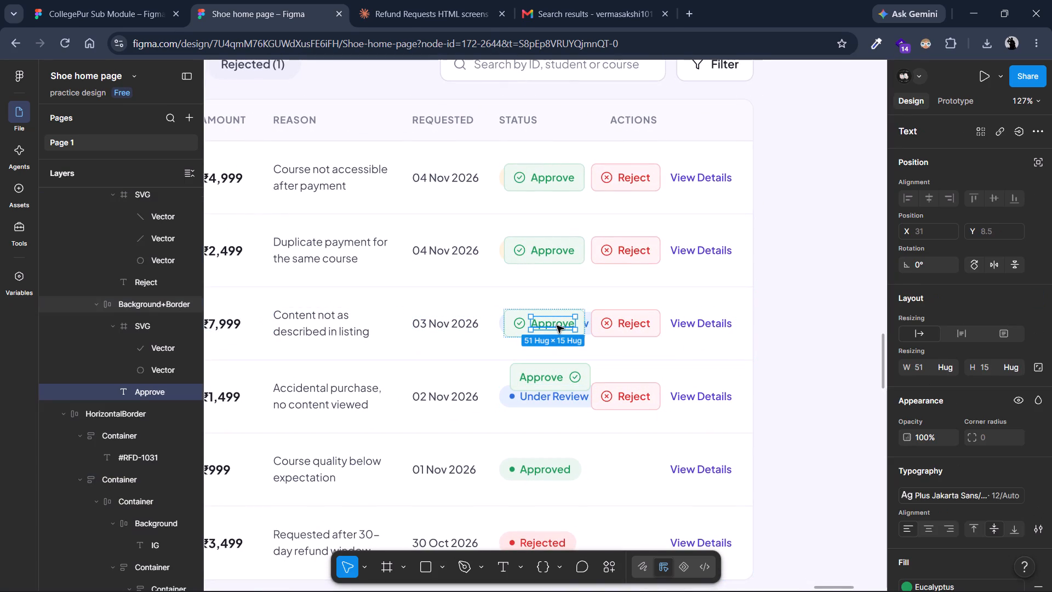
pyautogui.click(519, 332)
pyautogui.moveTo(519, 332); pyautogui.dragTo(774, 299)
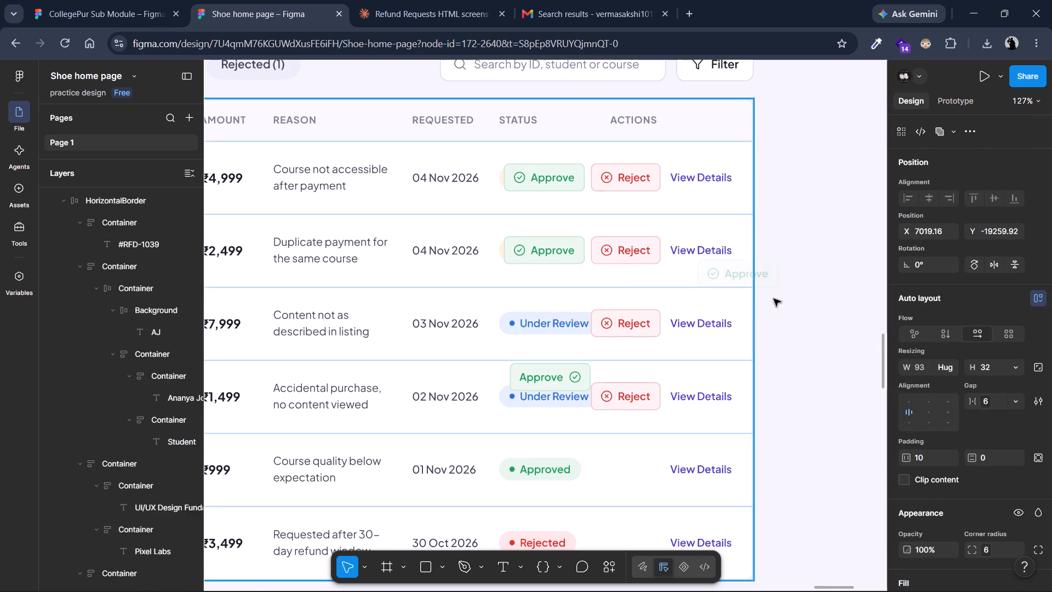
pyautogui.moveTo(774, 299); pyautogui.dragTo(837, 331)
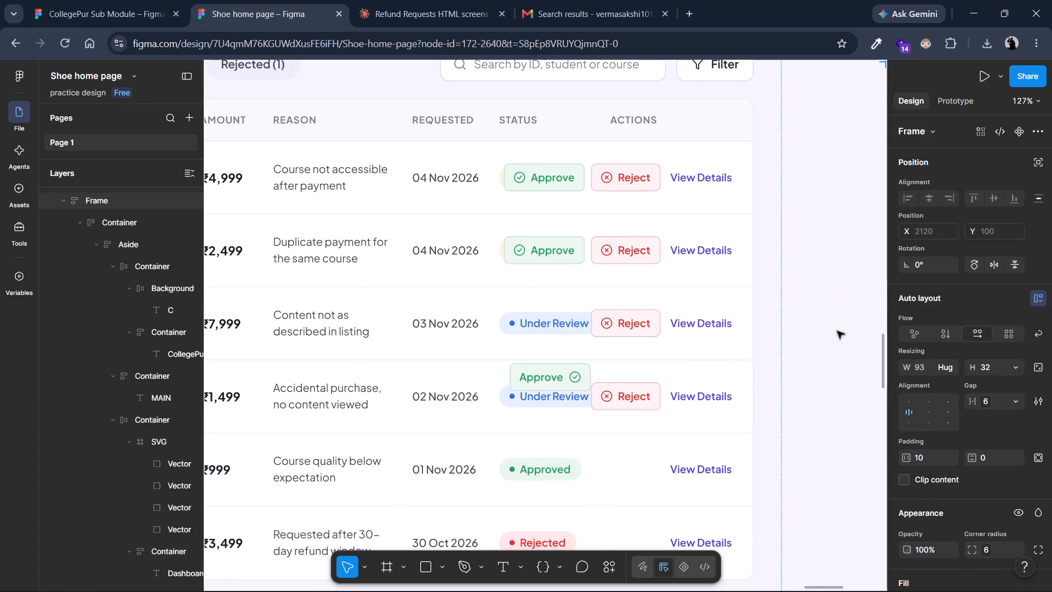
# Move the #RFD-1031 row's Approve button out of the table and outside the imported screen frame.
pyautogui.hscroll(-3, 837, 331)
pyautogui.click(837, 331)
pyautogui.hscroll(-1, 837, 331)
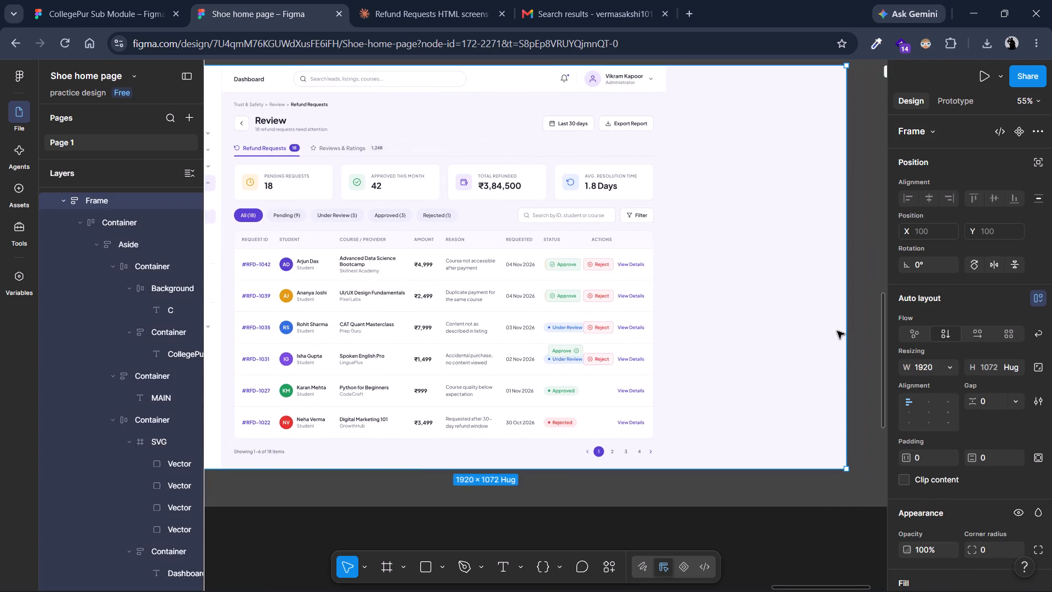
pyautogui.click(796, 340)
pyautogui.hscroll(-1, 796, 340)
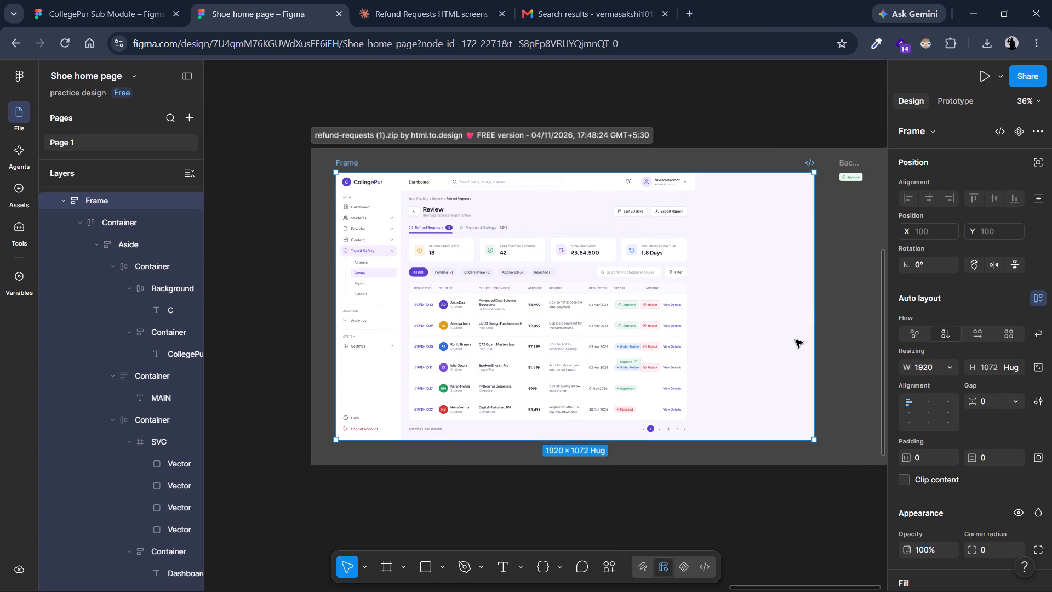
pyautogui.hscroll(1, 501, 382)
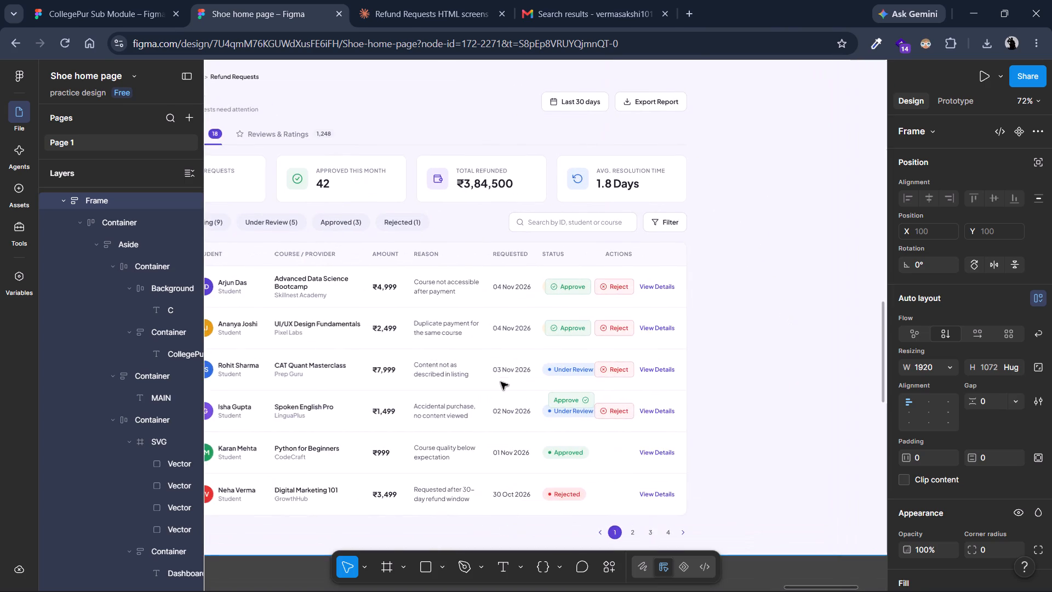
pyautogui.hscroll(-1, 492, 381)
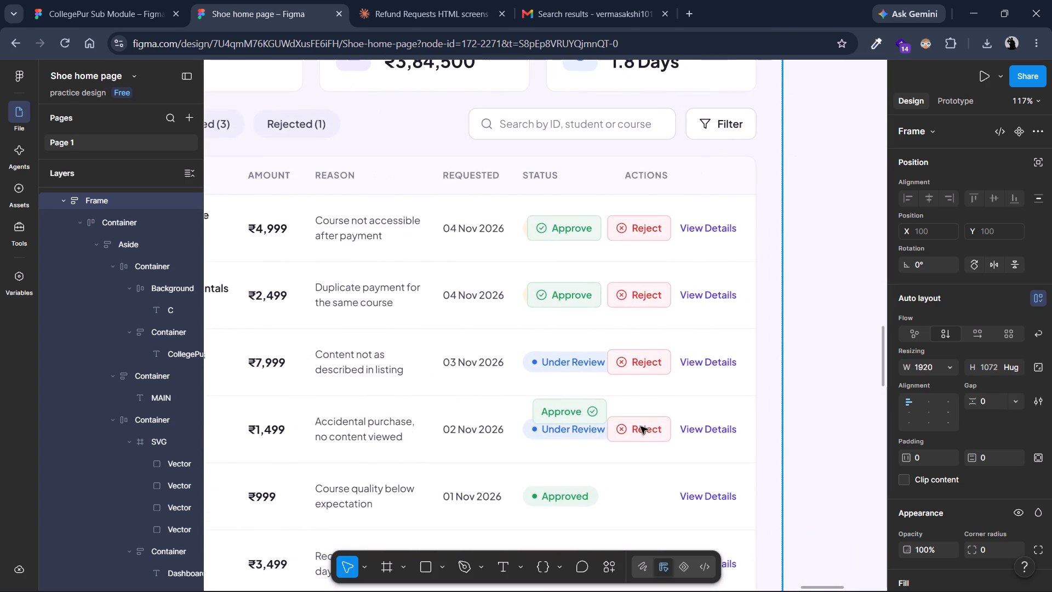
pyautogui.doubleClick(745, 366)
pyautogui.doubleClick(760, 368)
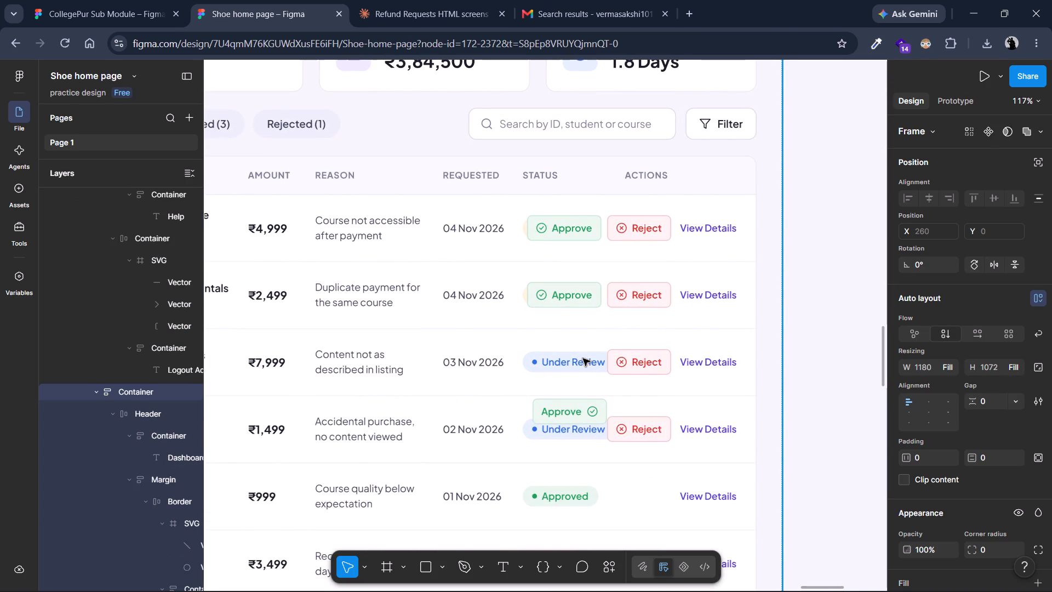
pyautogui.tripleClick(576, 402)
pyautogui.tripleClick(576, 402)
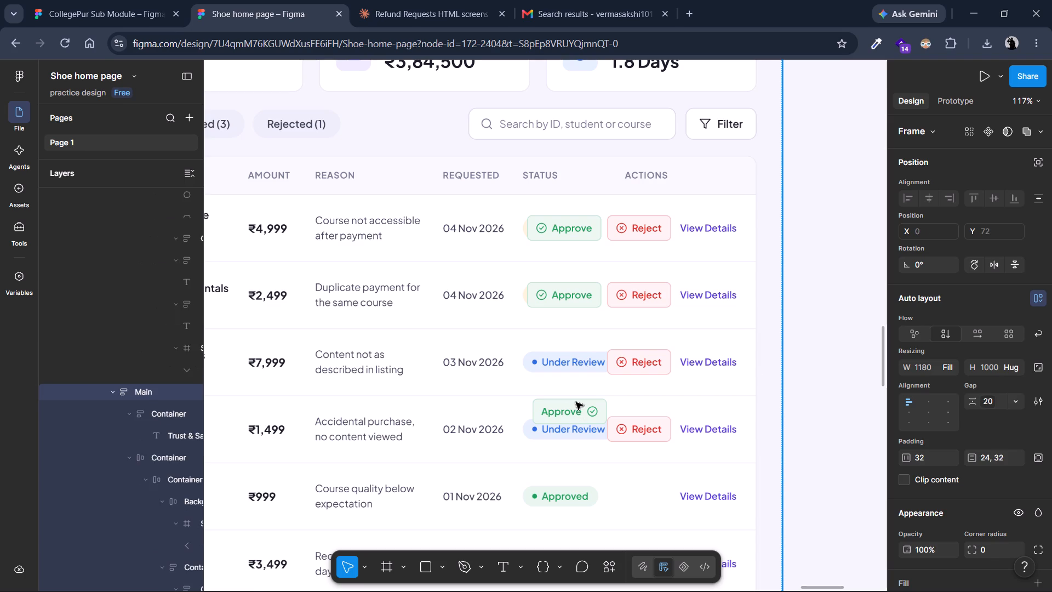
pyautogui.tripleClick(576, 402)
pyautogui.moveTo(584, 413); pyautogui.dragTo(737, 412)
pyautogui.moveTo(737, 412); pyautogui.dragTo(813, 385)
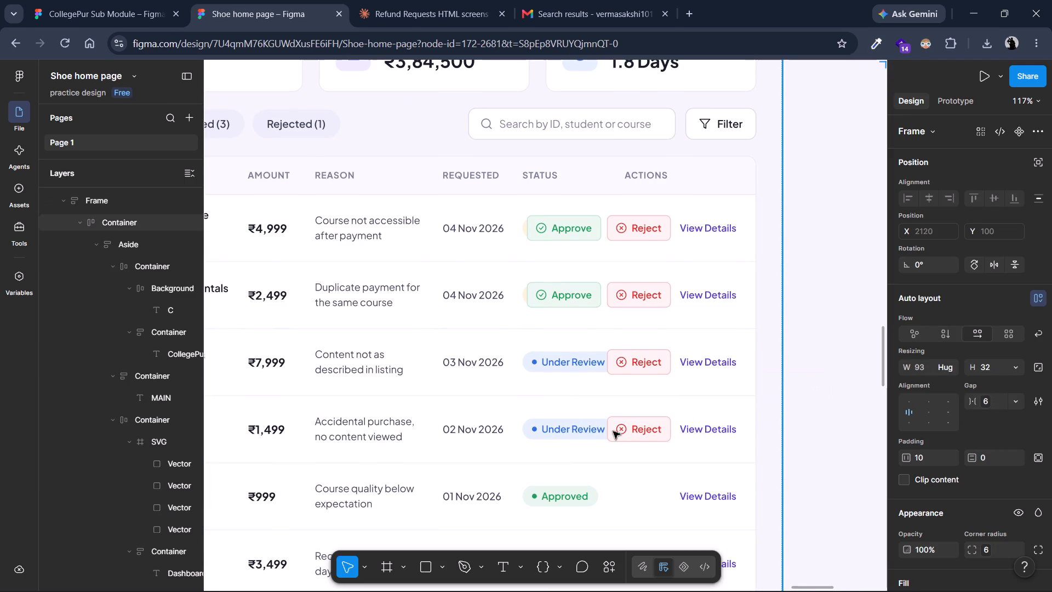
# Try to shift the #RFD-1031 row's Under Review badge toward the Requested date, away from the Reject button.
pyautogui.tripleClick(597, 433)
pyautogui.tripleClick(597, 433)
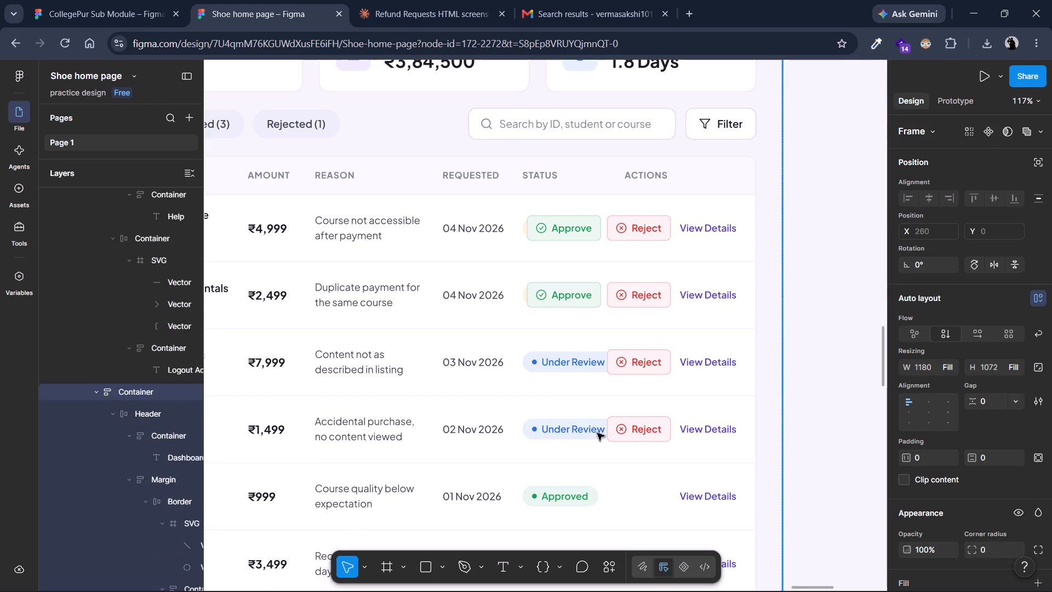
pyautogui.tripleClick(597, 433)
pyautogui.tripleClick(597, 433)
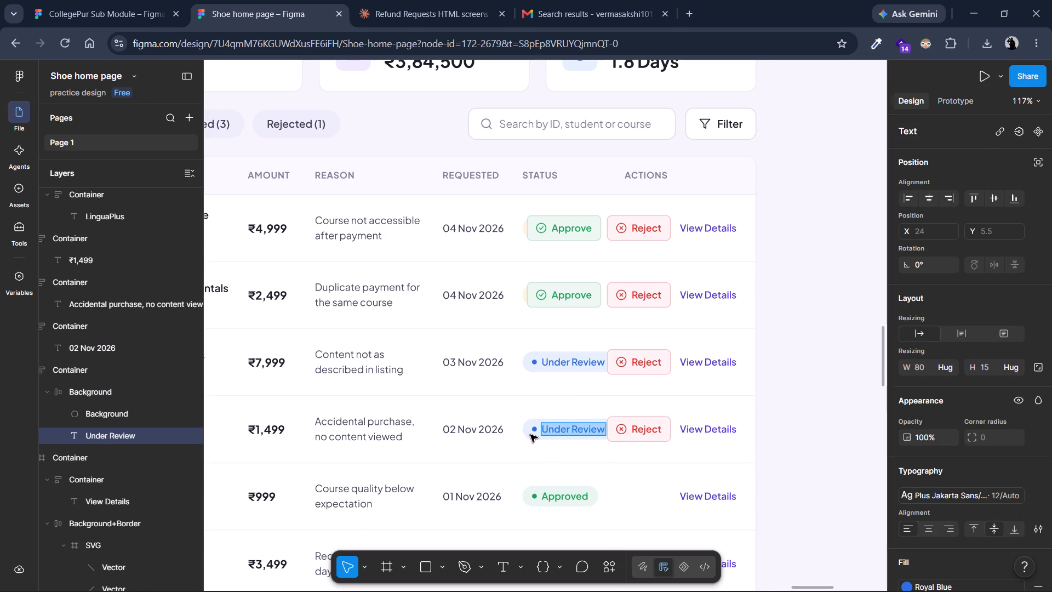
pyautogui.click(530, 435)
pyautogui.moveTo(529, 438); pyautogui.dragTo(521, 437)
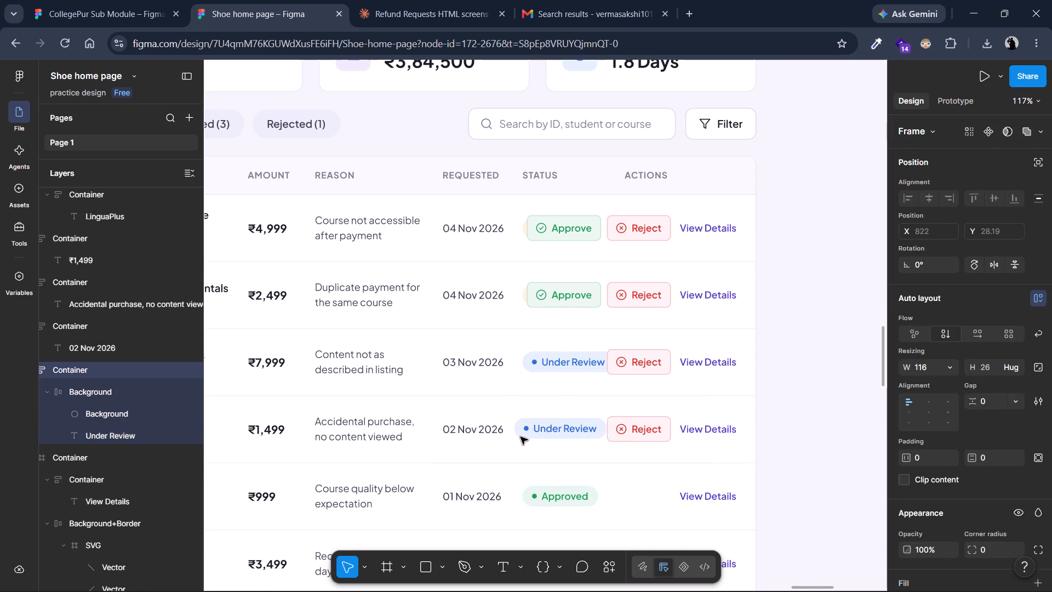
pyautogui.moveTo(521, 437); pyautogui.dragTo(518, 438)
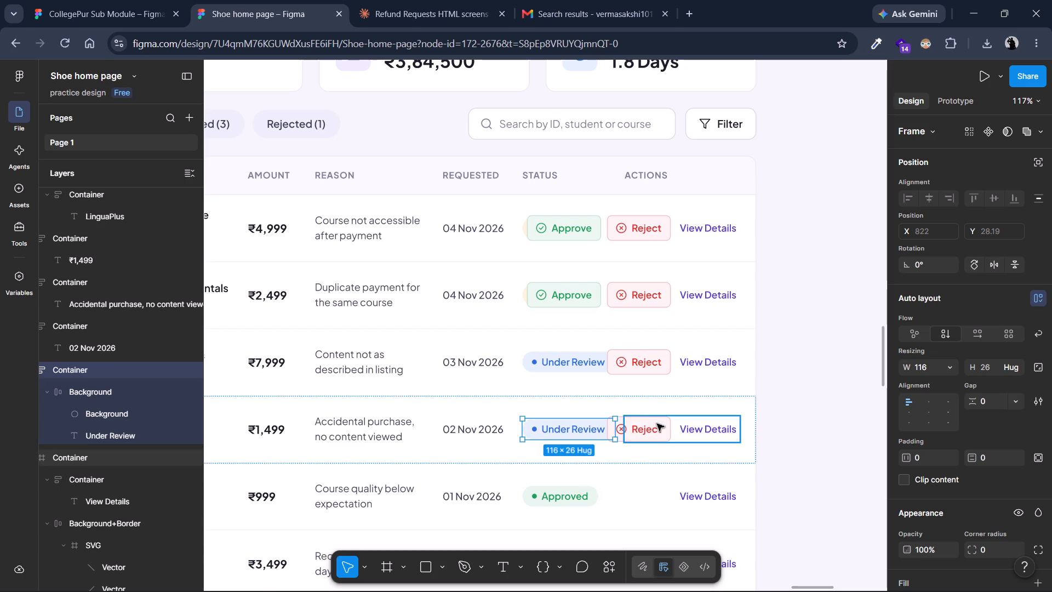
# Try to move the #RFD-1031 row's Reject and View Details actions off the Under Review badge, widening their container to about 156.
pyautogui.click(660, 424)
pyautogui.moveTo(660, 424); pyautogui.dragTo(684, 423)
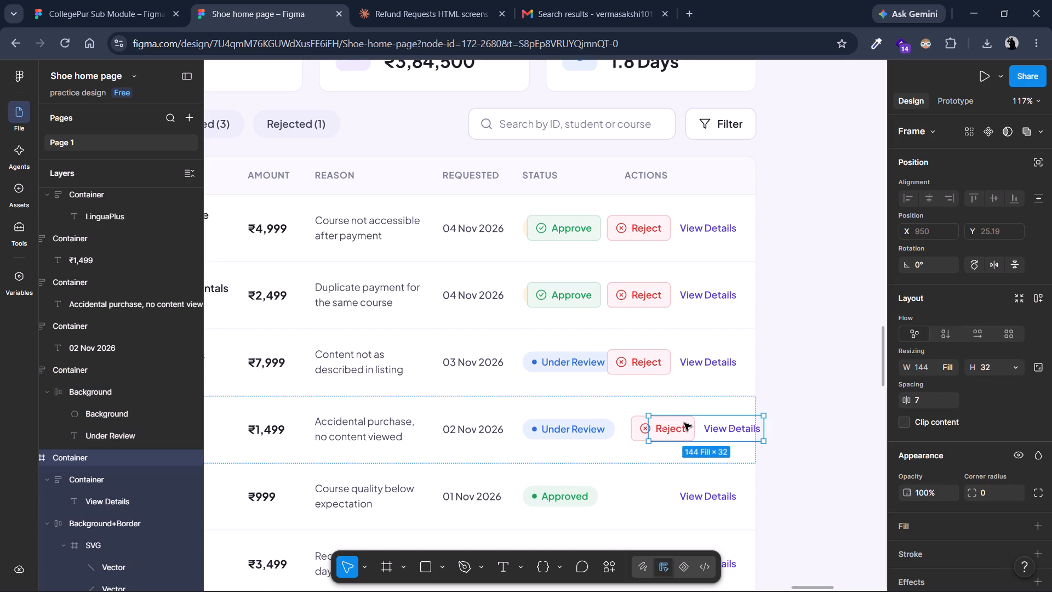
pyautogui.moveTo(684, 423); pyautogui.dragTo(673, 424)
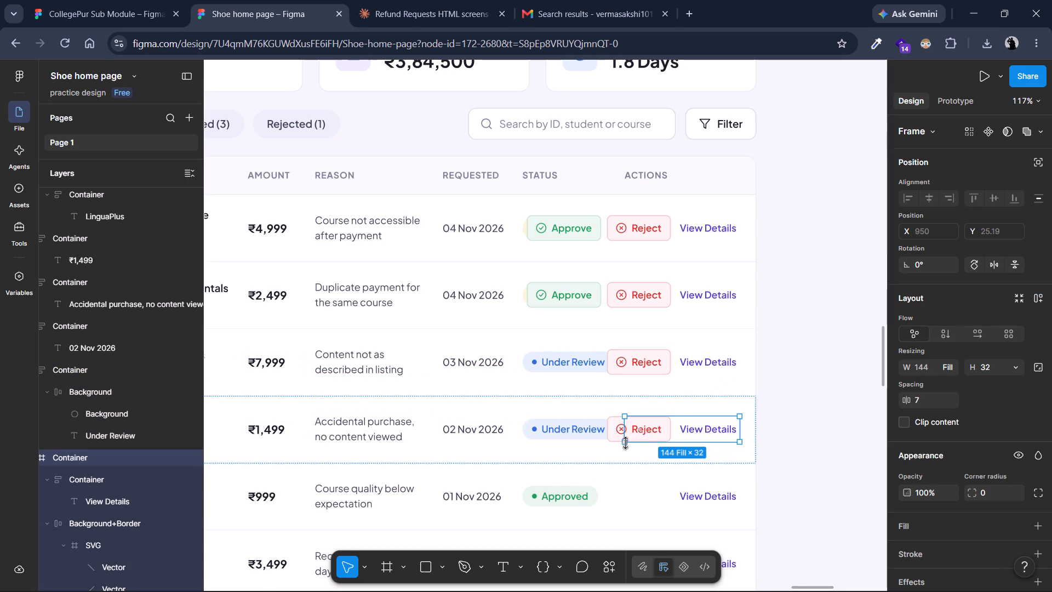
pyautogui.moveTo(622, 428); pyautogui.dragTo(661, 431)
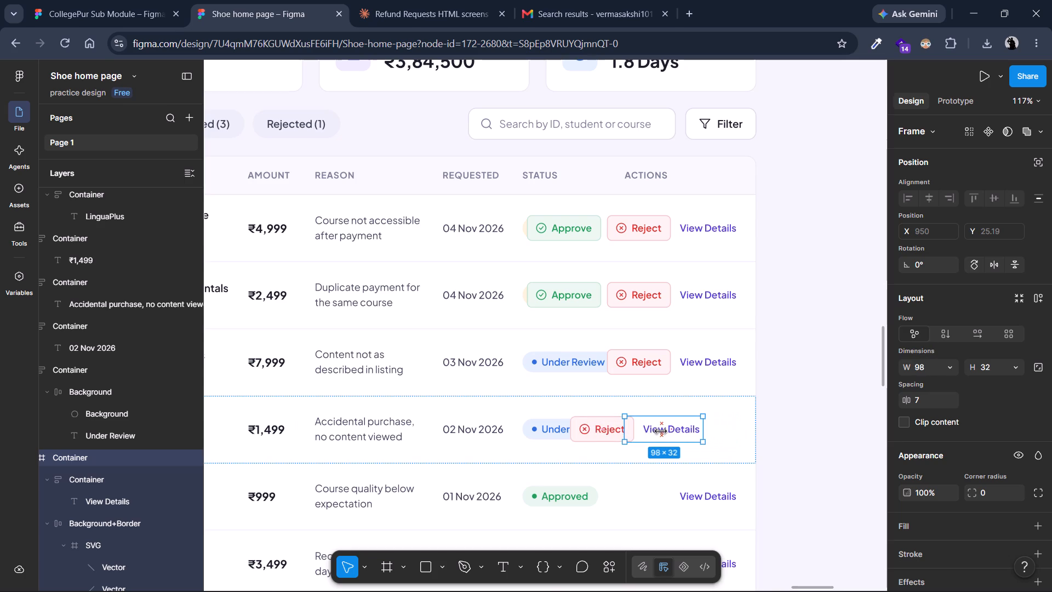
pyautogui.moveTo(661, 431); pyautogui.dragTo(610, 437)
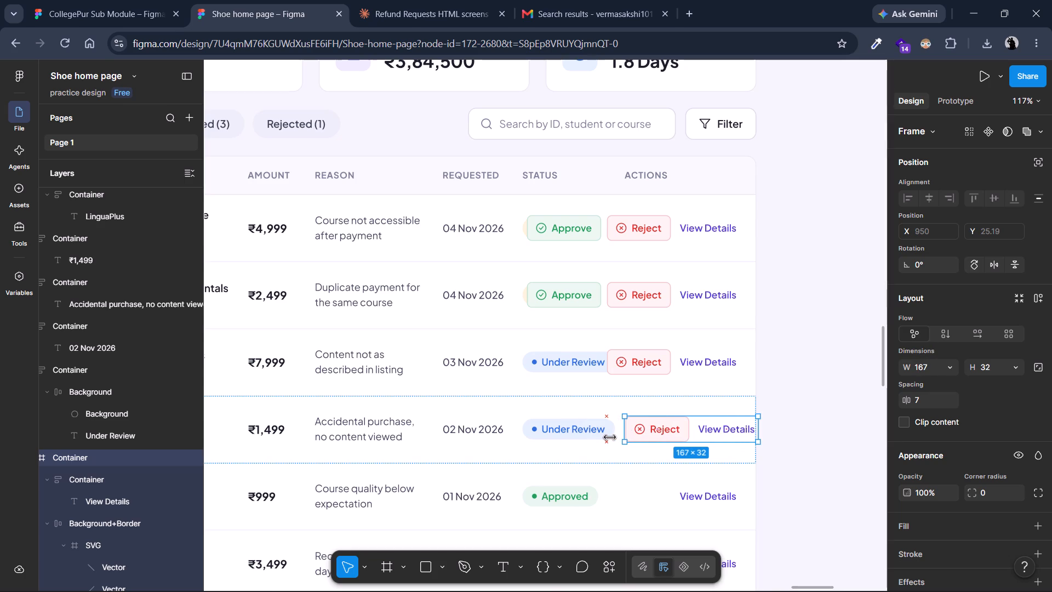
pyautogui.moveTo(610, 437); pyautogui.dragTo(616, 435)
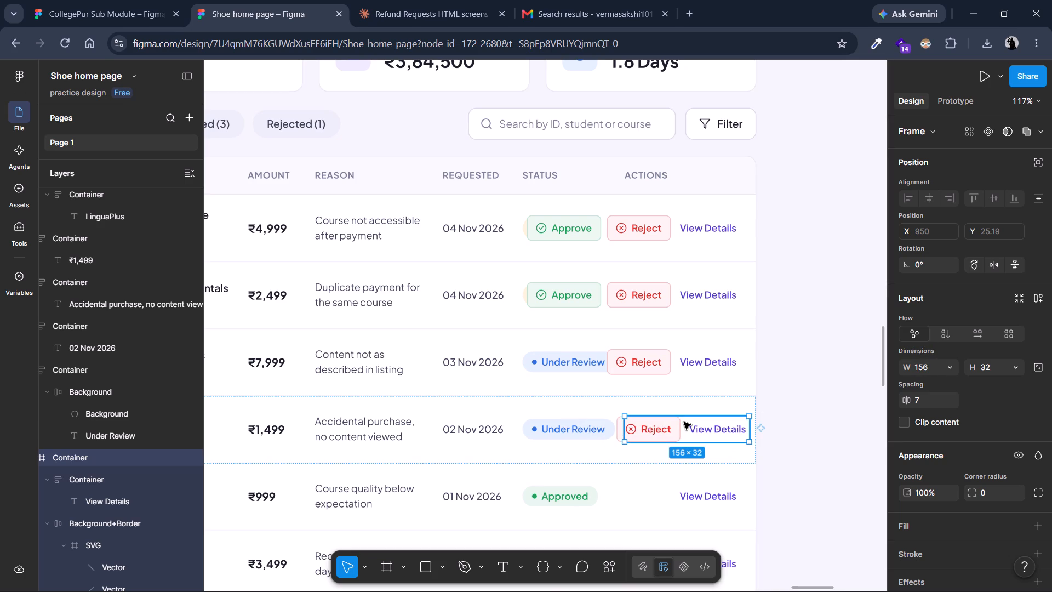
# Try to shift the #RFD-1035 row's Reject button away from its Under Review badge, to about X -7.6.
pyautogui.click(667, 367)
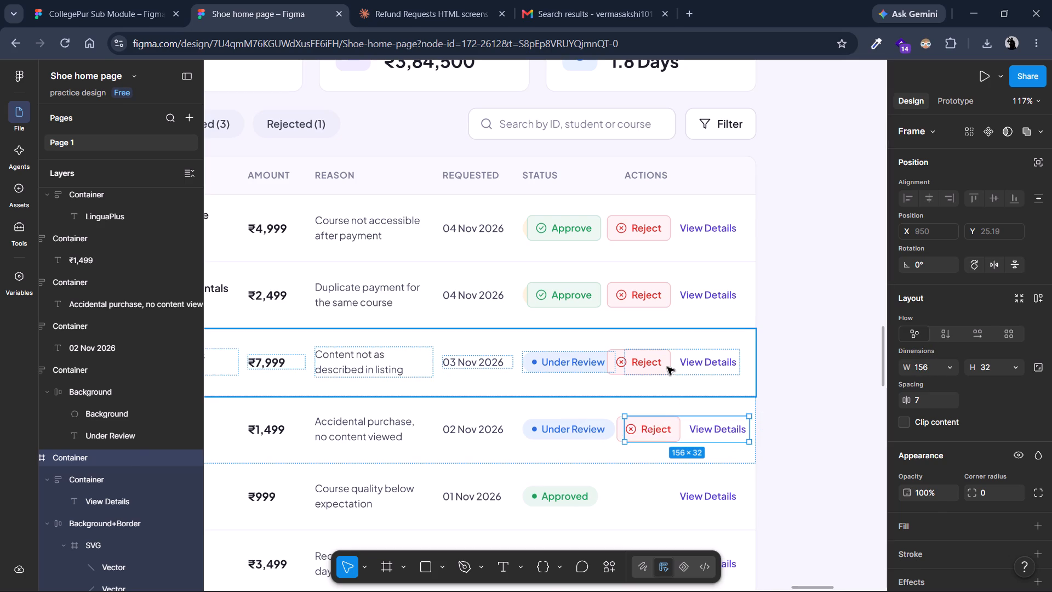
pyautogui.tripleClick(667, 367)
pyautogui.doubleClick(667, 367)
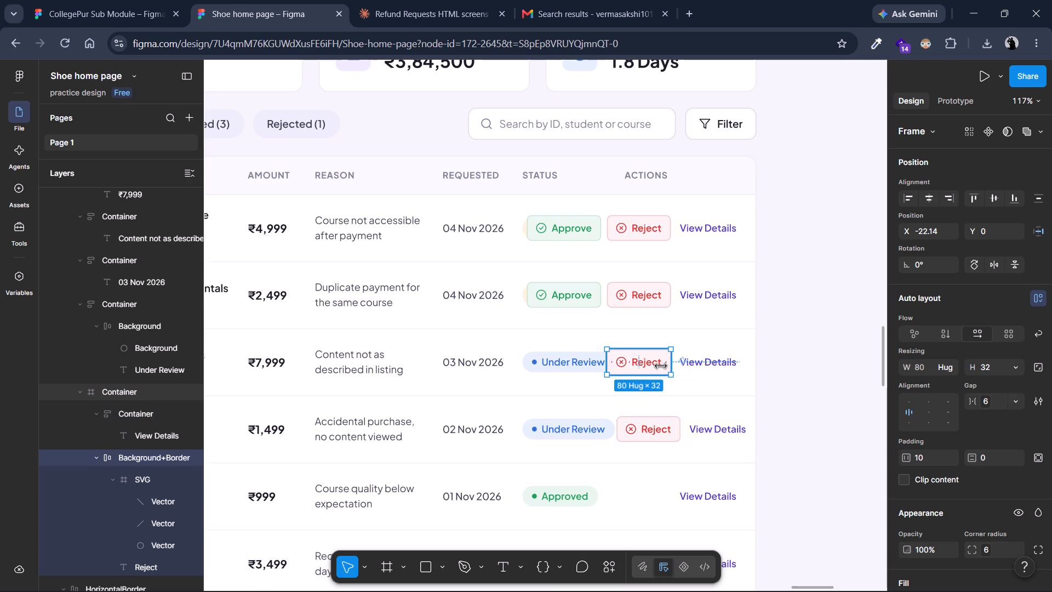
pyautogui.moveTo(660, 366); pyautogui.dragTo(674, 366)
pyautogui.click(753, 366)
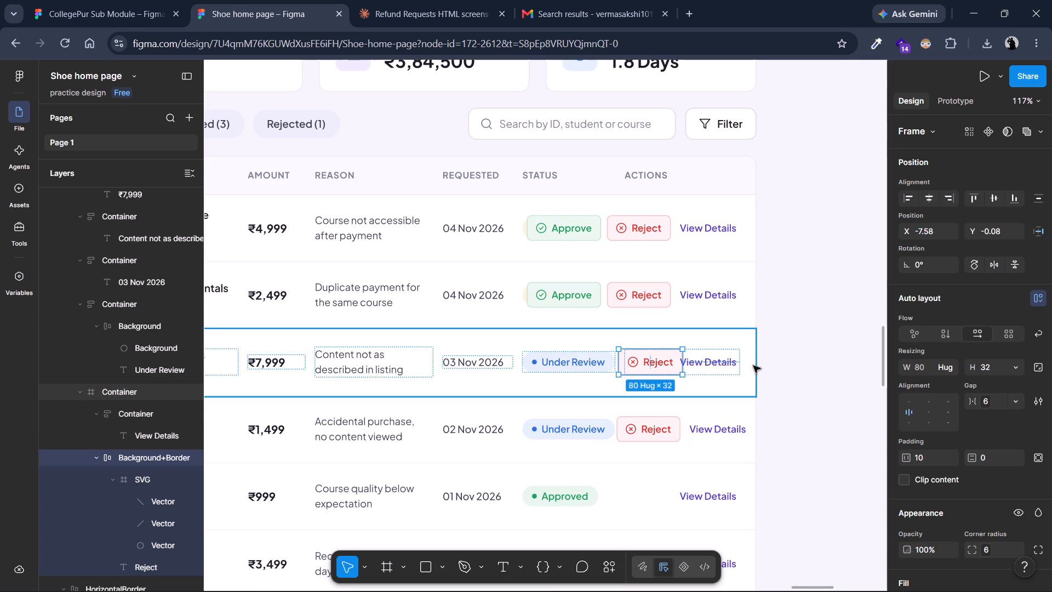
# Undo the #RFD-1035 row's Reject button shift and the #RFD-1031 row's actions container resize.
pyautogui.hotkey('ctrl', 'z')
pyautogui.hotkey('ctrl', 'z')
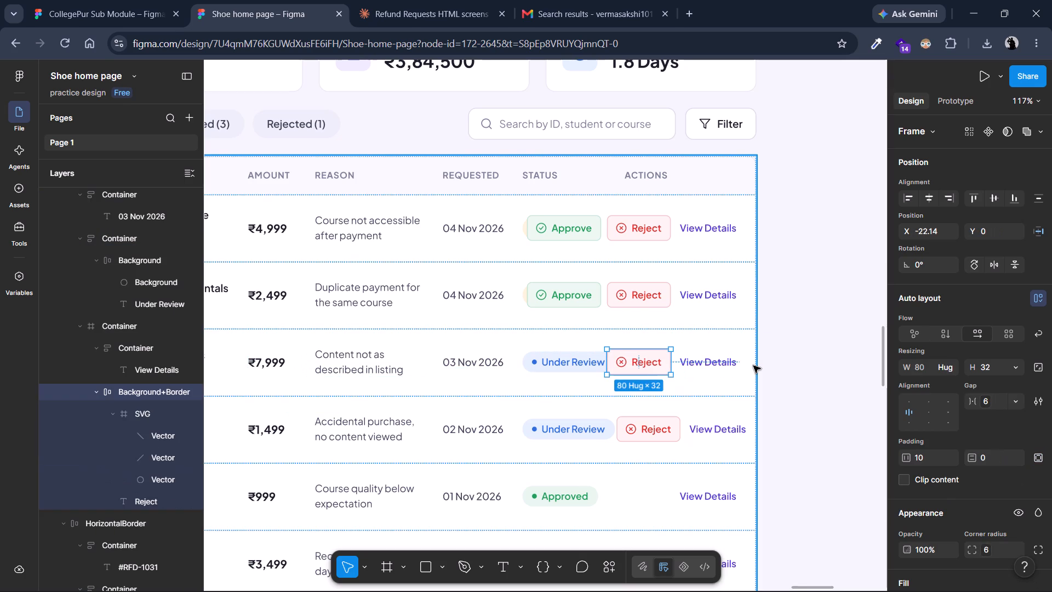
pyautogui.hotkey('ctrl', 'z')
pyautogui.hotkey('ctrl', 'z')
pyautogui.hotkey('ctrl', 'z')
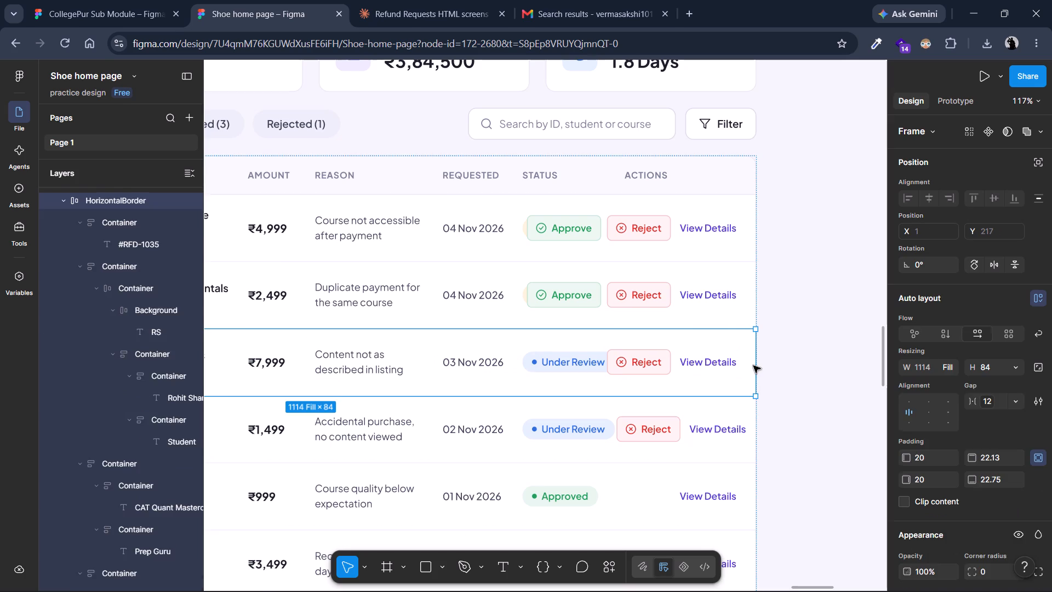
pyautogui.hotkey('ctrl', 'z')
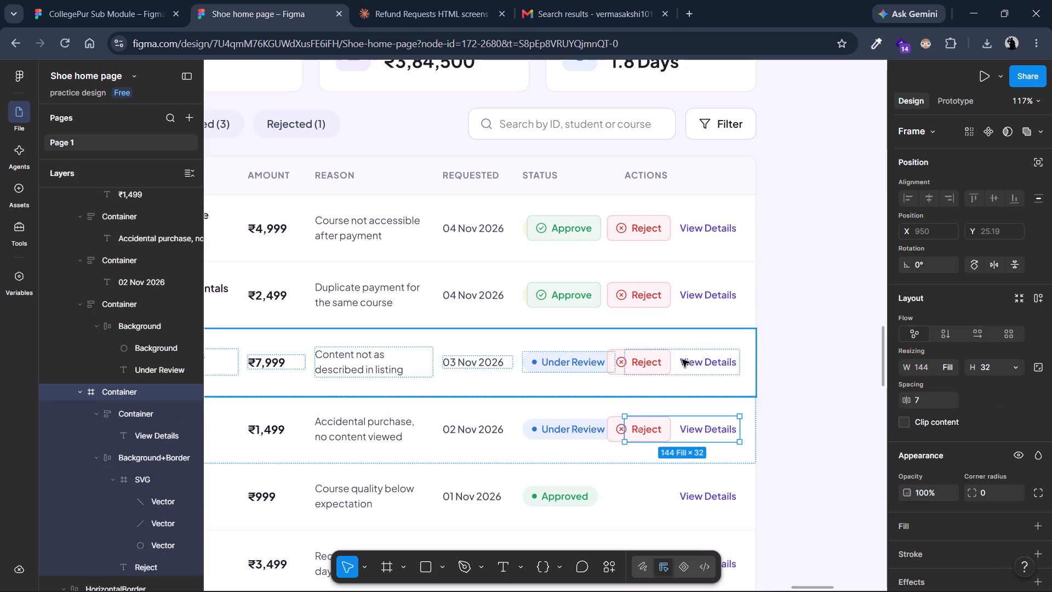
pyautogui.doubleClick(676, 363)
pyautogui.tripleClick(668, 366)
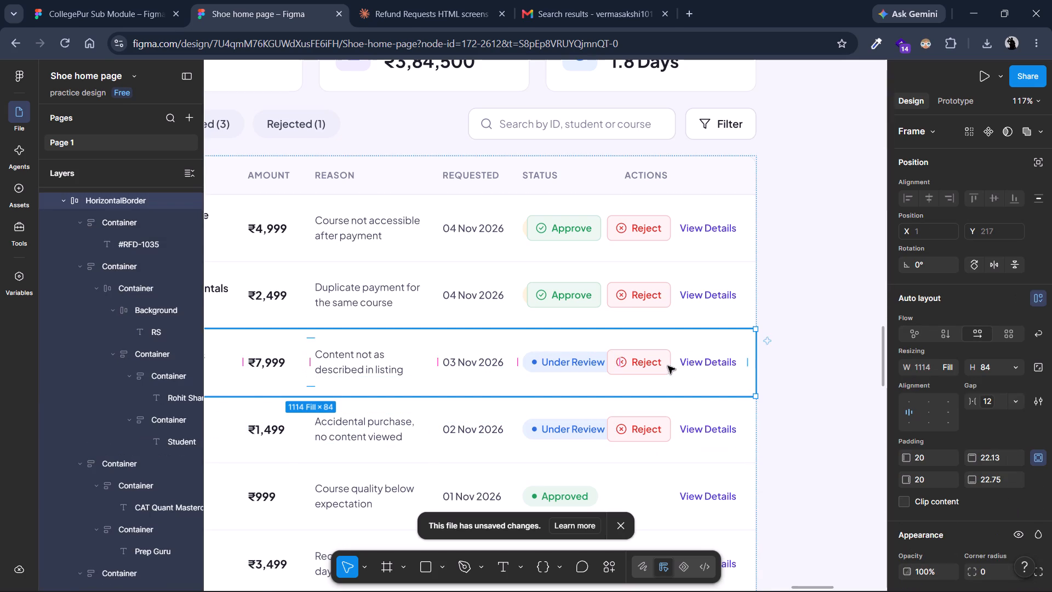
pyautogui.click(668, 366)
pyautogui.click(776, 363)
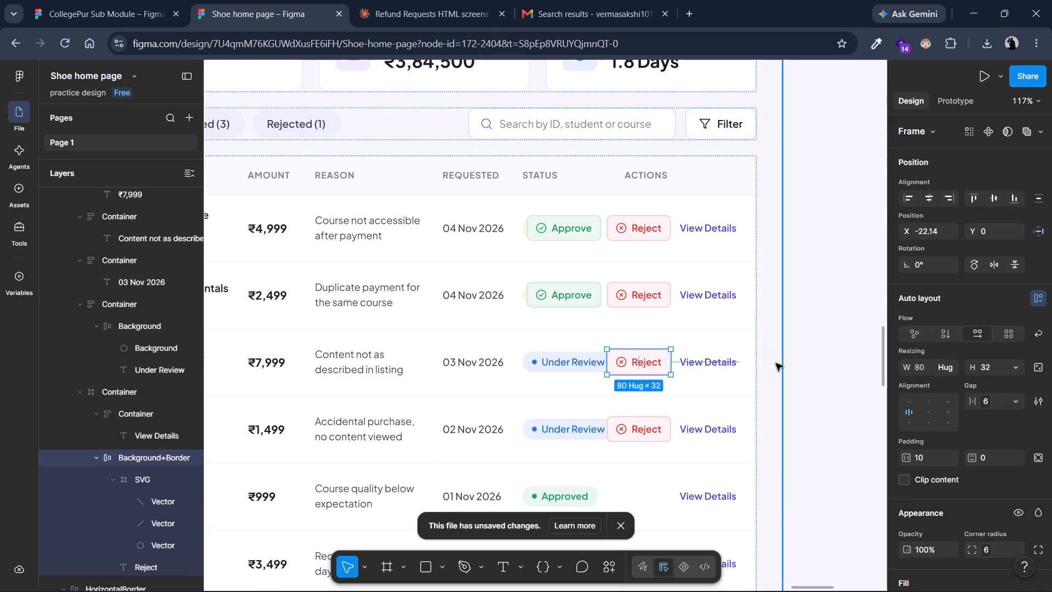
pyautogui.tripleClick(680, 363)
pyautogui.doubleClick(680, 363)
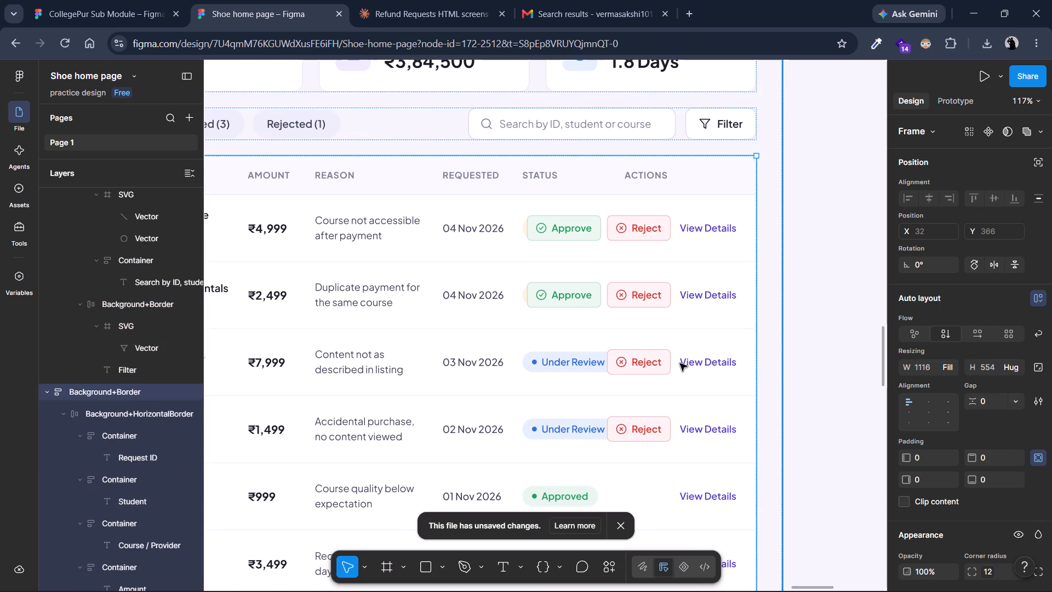
# Move the Approve button covering the #RFD-1039 row's Pending badge out of the table, past its Actions column.
pyautogui.doubleClick(558, 289)
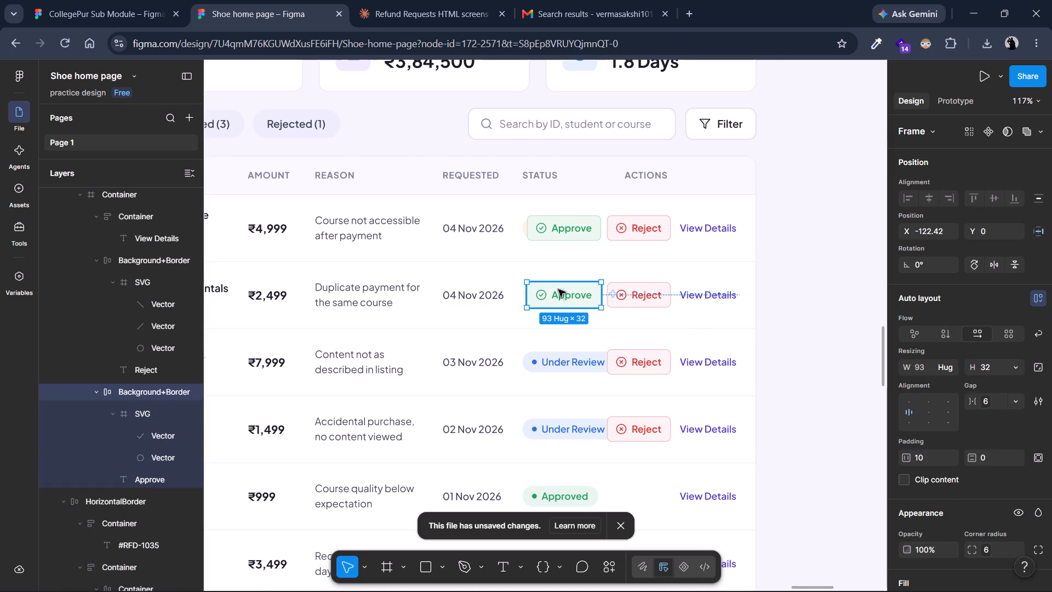
pyautogui.click(562, 292)
pyautogui.moveTo(562, 292); pyautogui.dragTo(563, 333)
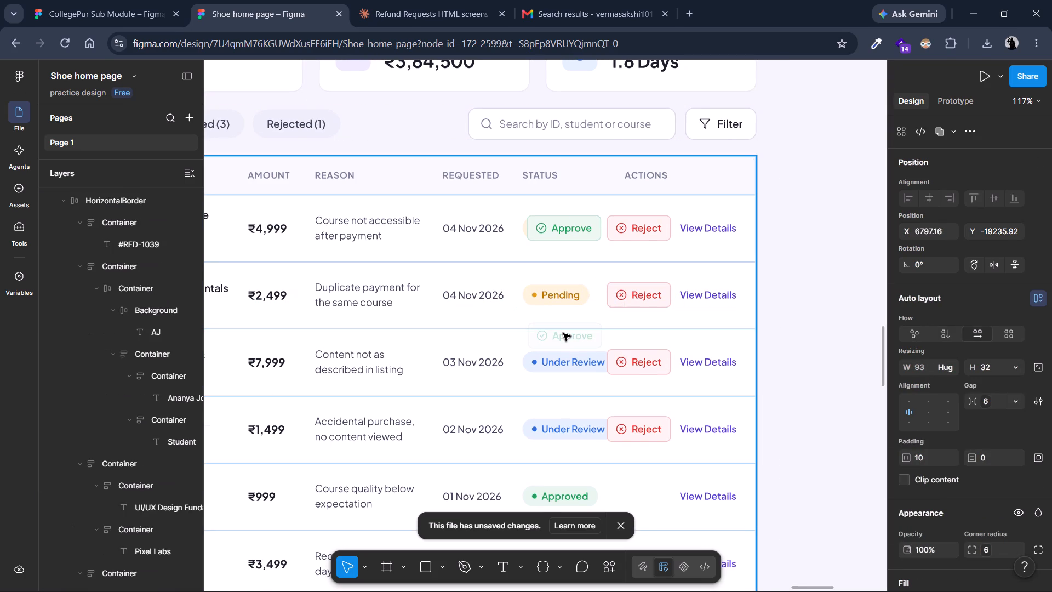
pyautogui.moveTo(563, 333); pyautogui.dragTo(790, 333)
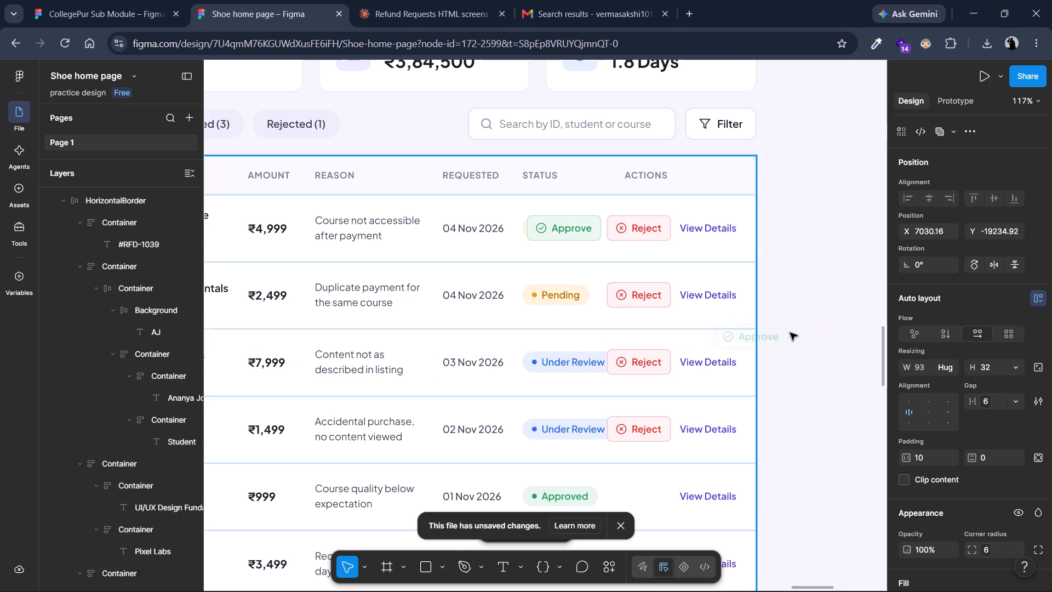
pyautogui.moveTo(790, 333); pyautogui.dragTo(794, 333)
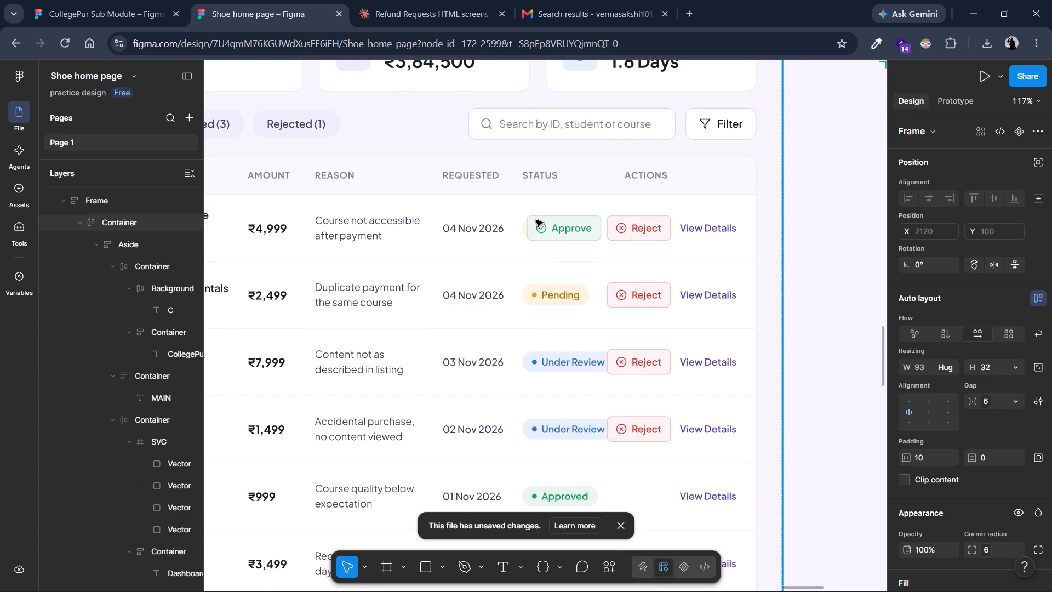
# Delete the Pending status badge hidden behind the Approve button in the table's first row, for the ₹4,999 refund.
pyautogui.tripleClick(509, 240)
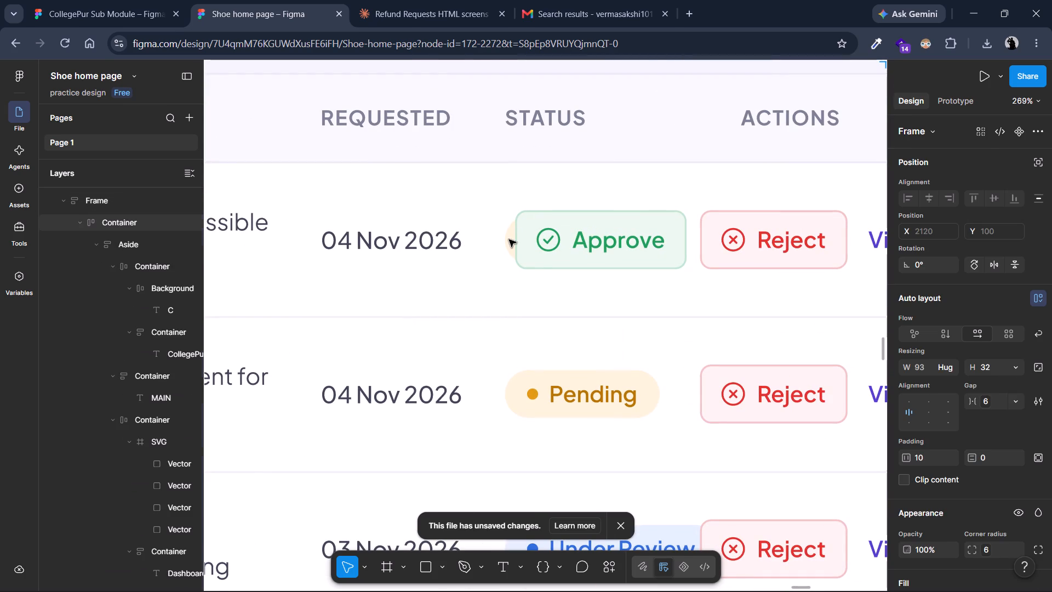
pyautogui.tripleClick(509, 240)
pyautogui.tripleClick(509, 240)
pyautogui.tripleClick(509, 240)
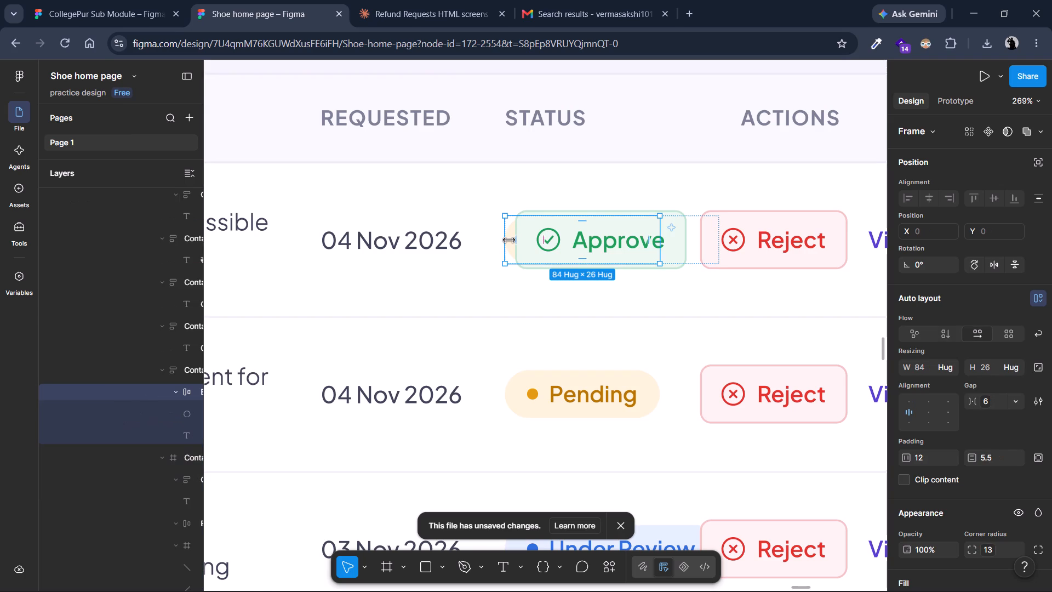
pyautogui.press('Delete')
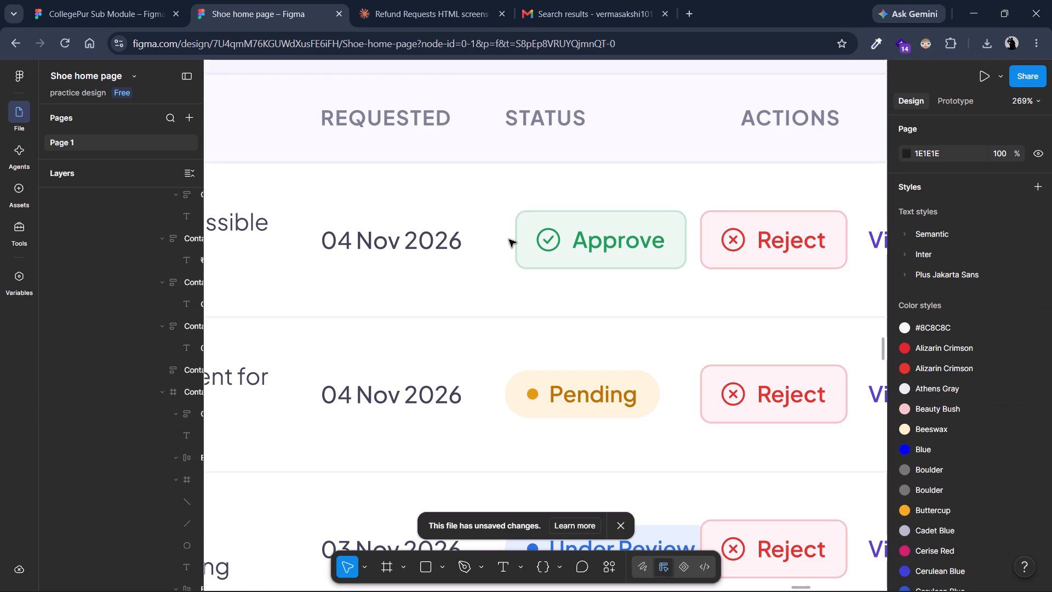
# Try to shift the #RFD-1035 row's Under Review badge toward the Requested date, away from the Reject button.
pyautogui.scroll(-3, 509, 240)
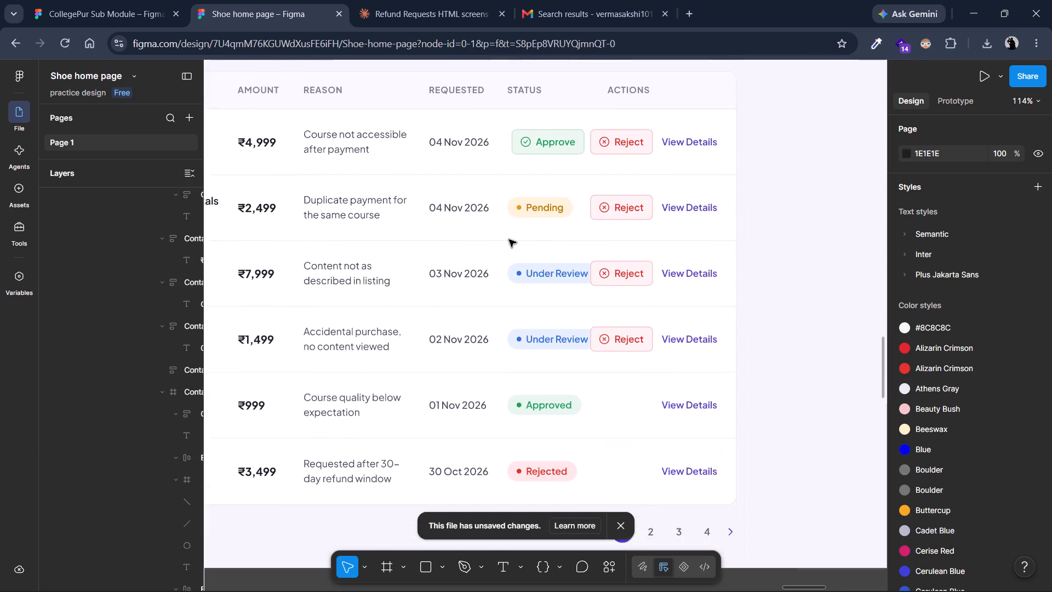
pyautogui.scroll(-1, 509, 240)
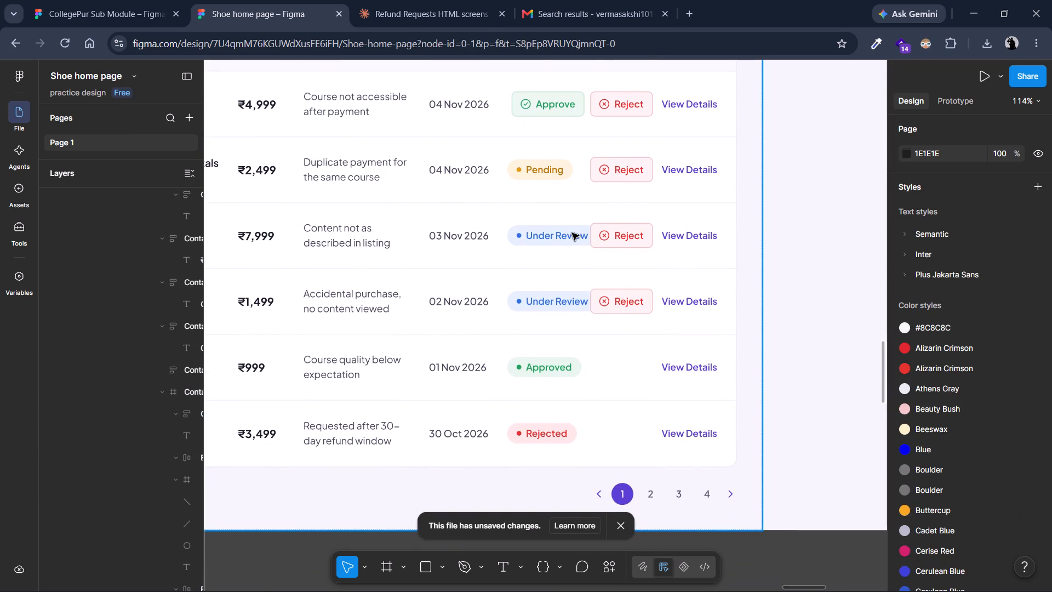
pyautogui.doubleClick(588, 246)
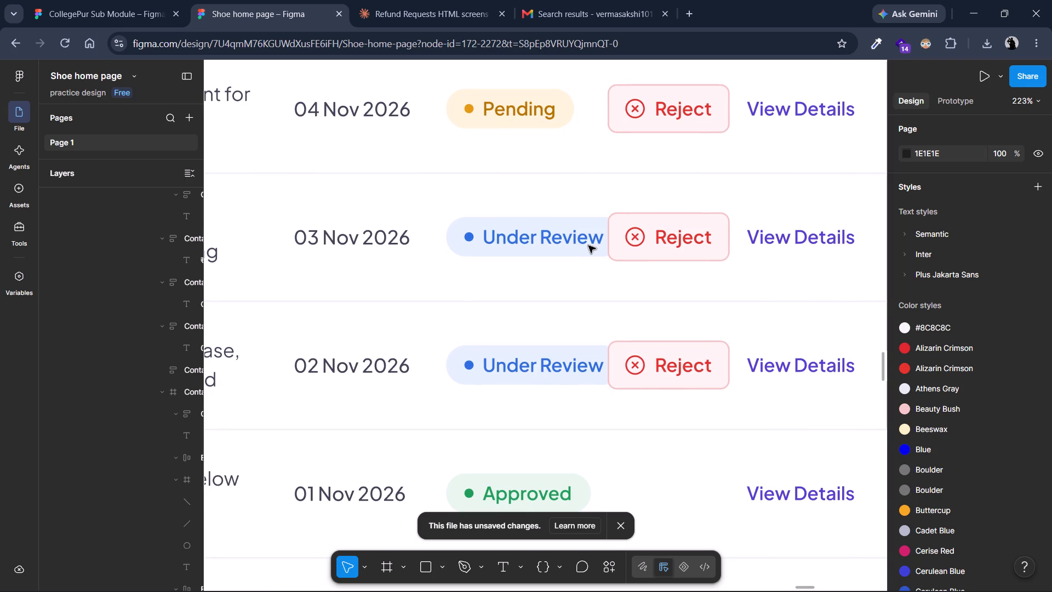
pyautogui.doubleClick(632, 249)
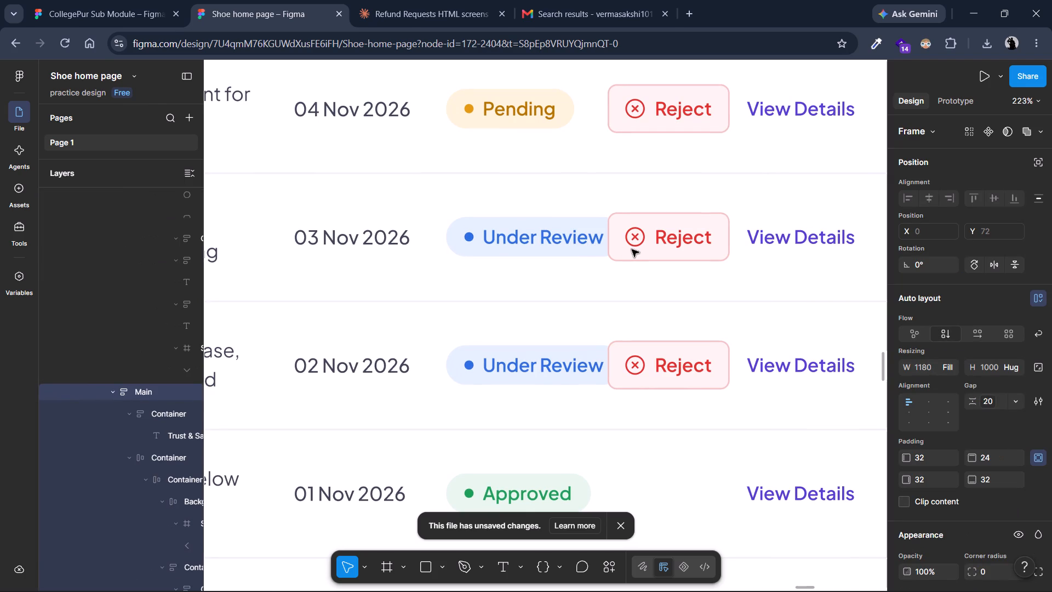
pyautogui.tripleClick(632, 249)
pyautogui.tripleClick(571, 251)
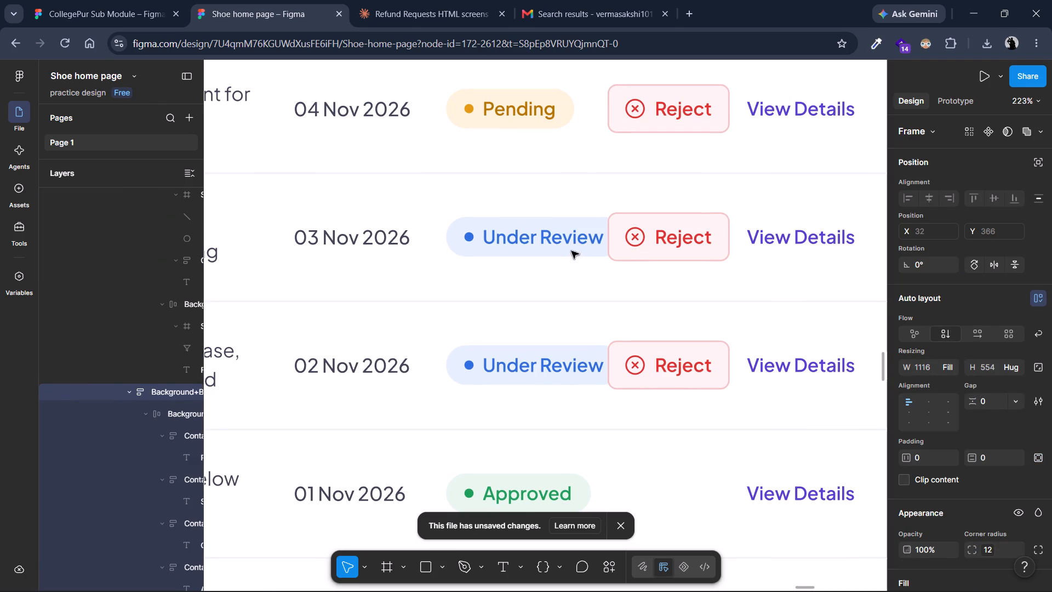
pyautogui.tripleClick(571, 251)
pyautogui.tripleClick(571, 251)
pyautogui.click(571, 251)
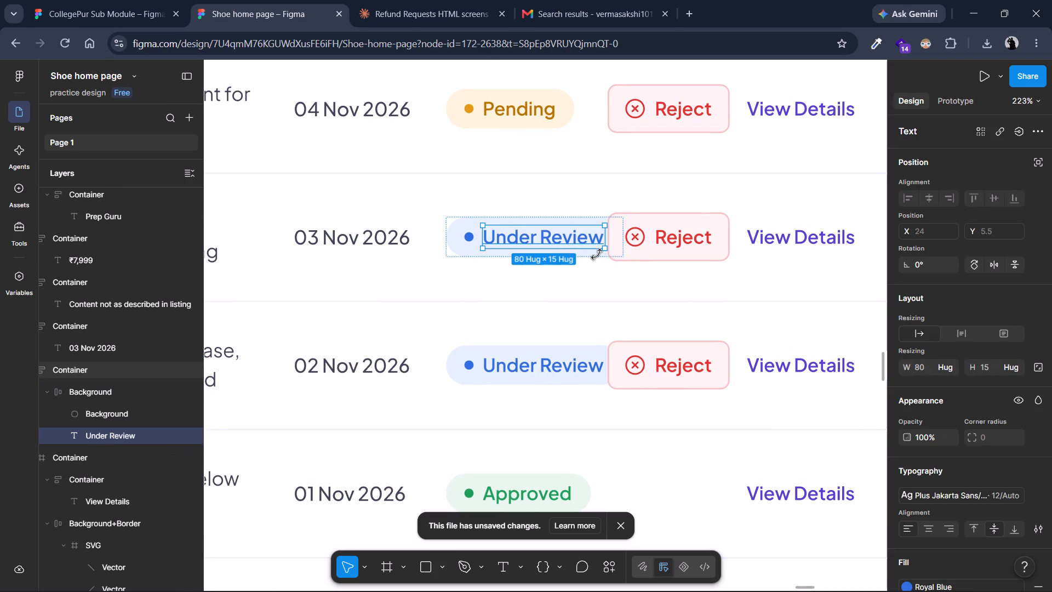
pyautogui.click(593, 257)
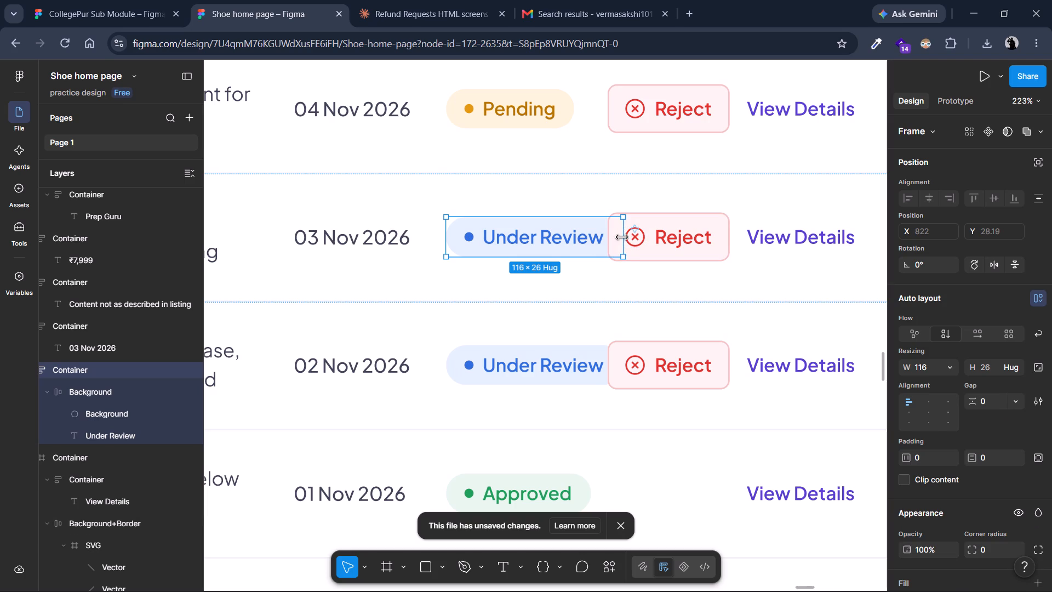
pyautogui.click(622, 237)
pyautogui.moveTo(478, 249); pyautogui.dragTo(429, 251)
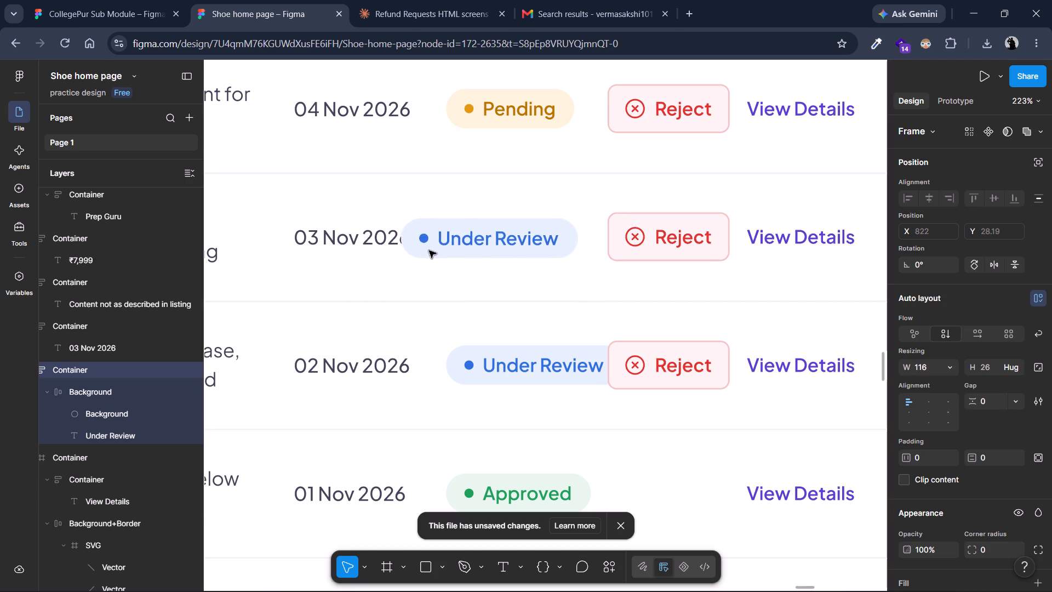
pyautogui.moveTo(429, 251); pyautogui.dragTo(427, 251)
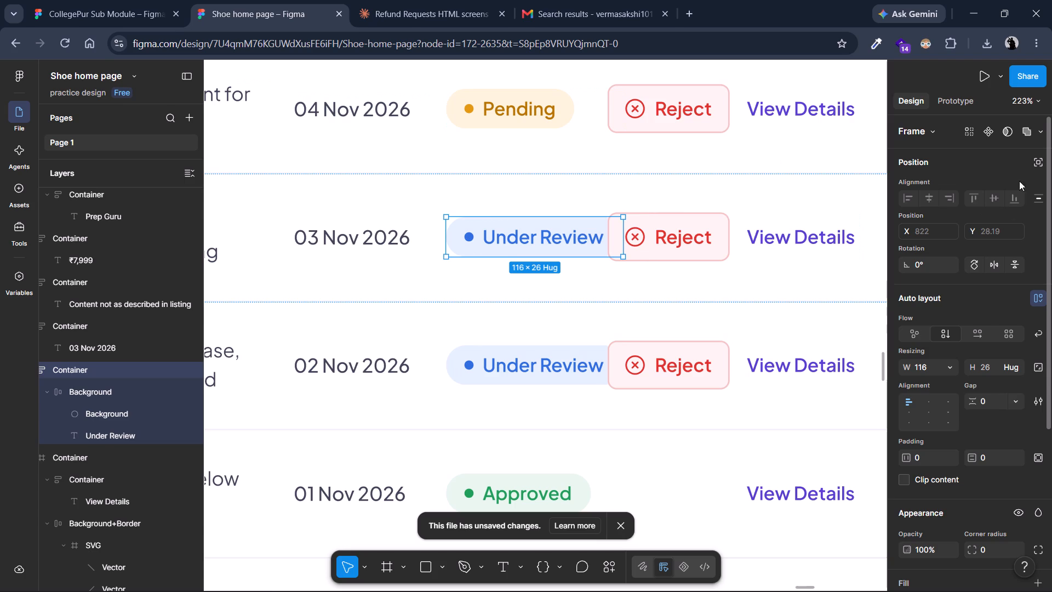
# Make the #RFD-1035 row's Under Review badge ignore auto layout and shift it toward the Requested date, to about X 818.
pyautogui.click(1039, 159)
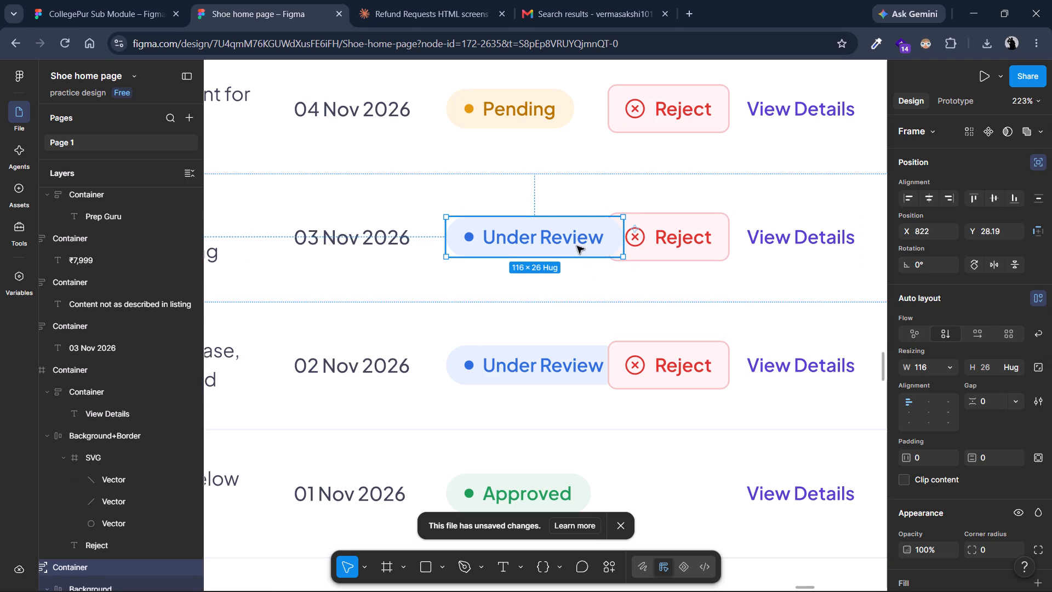
pyautogui.moveTo(577, 246); pyautogui.dragTo(567, 247)
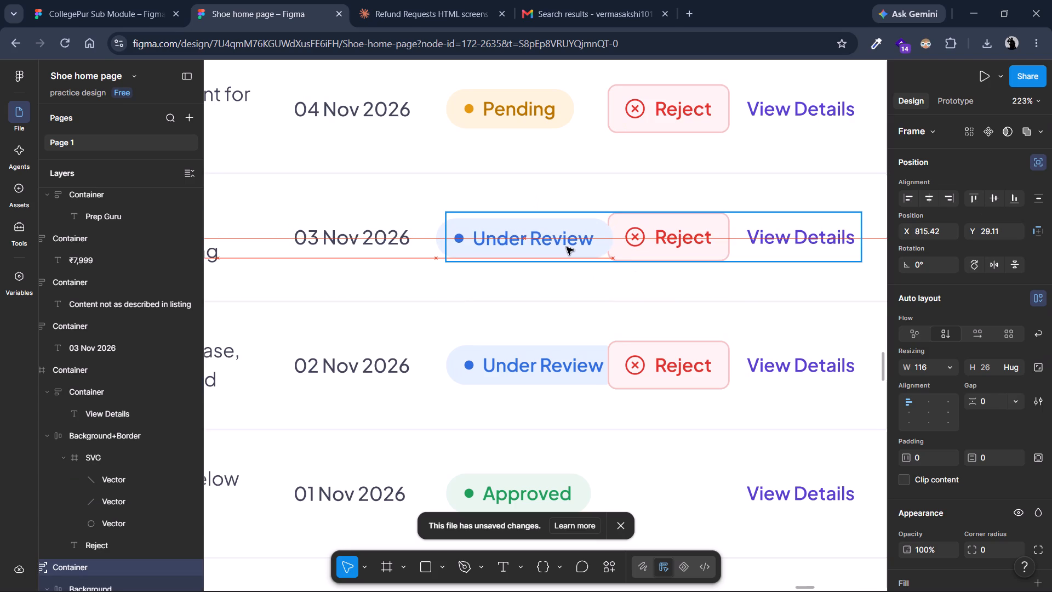
pyautogui.moveTo(567, 247); pyautogui.dragTo(570, 247)
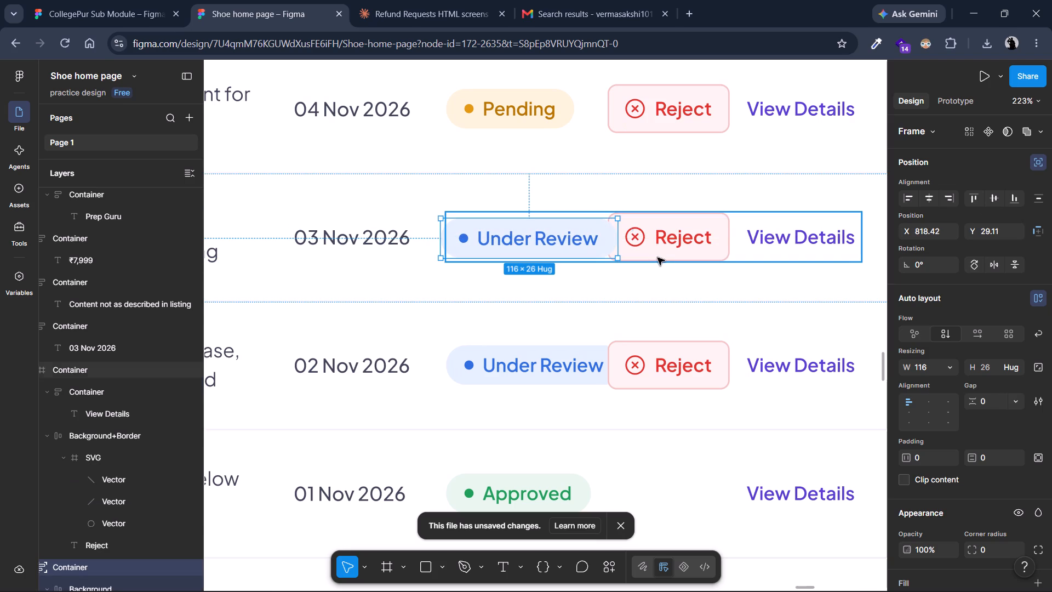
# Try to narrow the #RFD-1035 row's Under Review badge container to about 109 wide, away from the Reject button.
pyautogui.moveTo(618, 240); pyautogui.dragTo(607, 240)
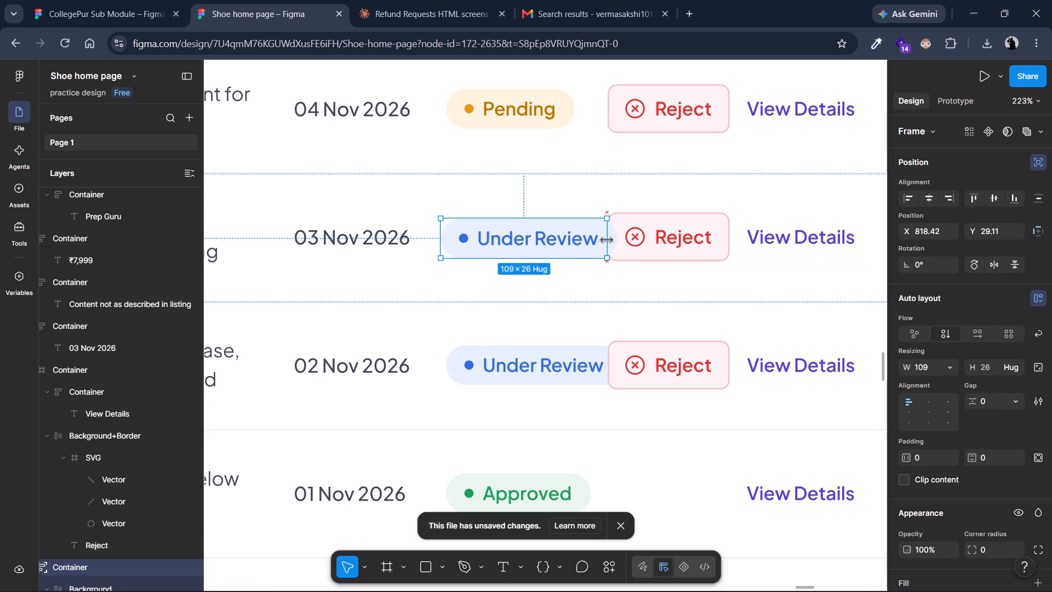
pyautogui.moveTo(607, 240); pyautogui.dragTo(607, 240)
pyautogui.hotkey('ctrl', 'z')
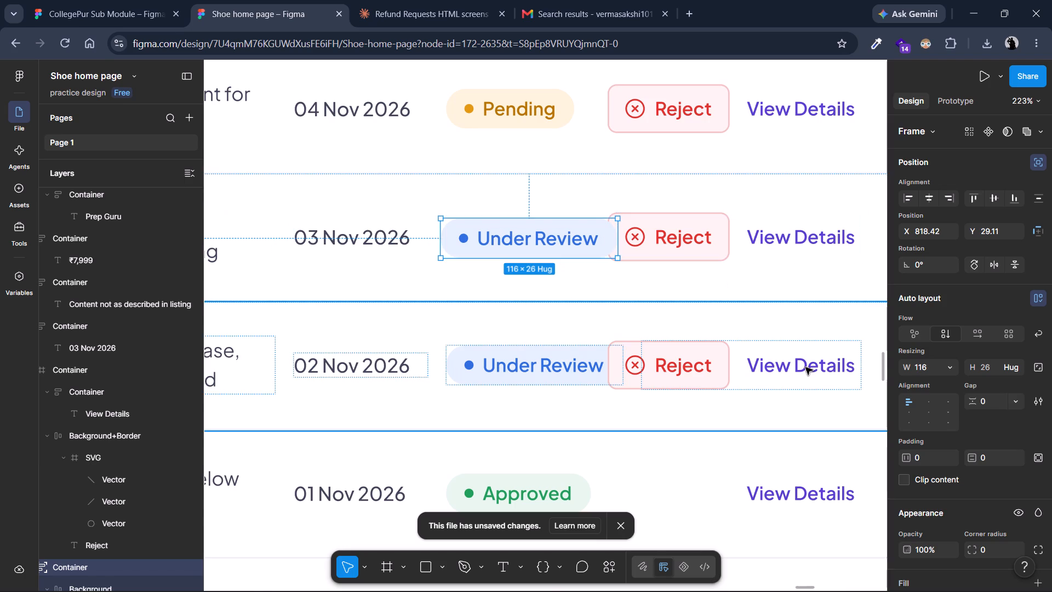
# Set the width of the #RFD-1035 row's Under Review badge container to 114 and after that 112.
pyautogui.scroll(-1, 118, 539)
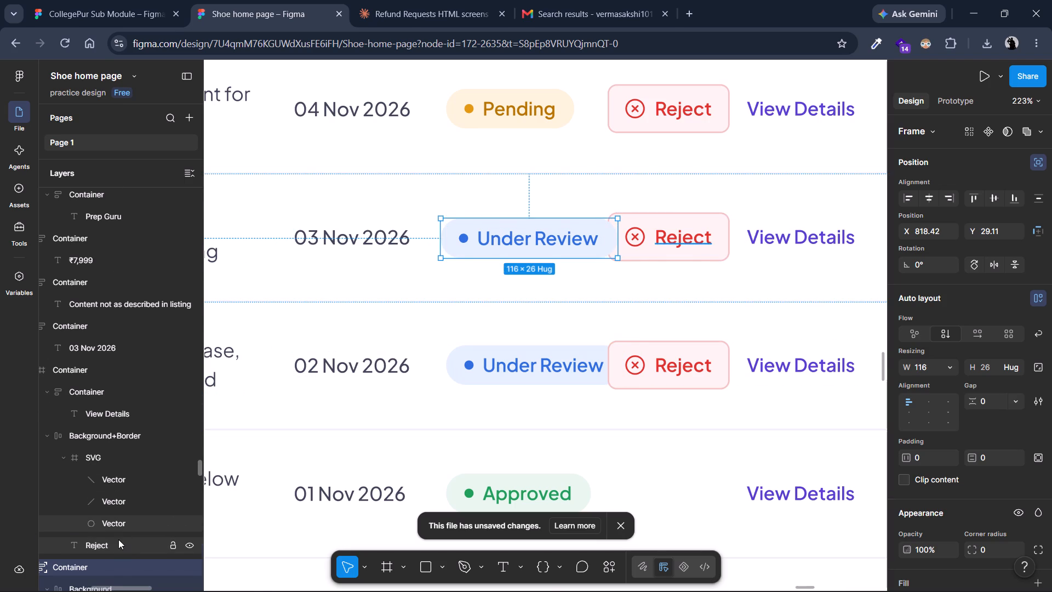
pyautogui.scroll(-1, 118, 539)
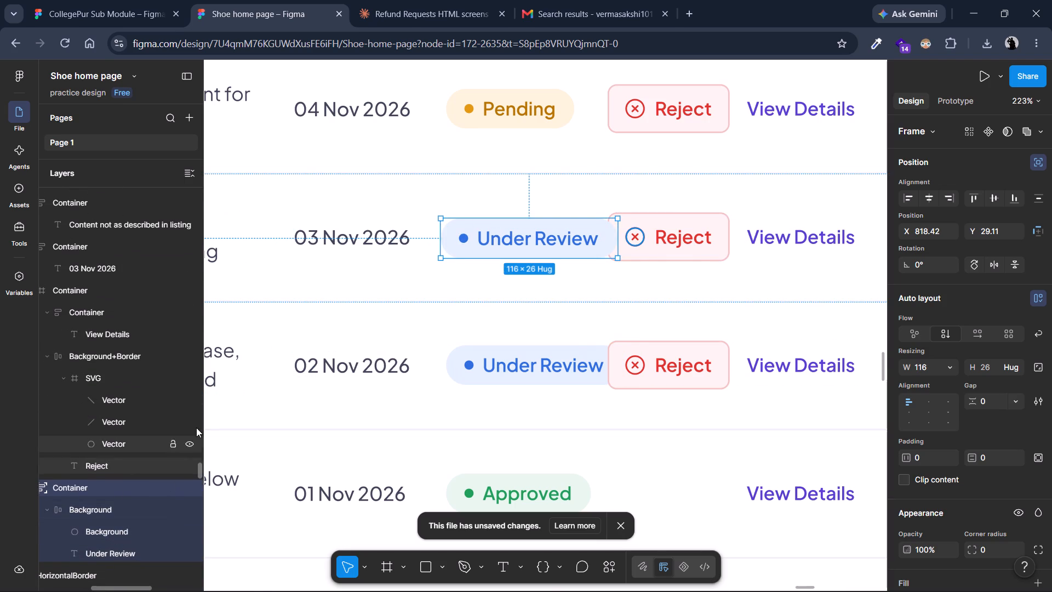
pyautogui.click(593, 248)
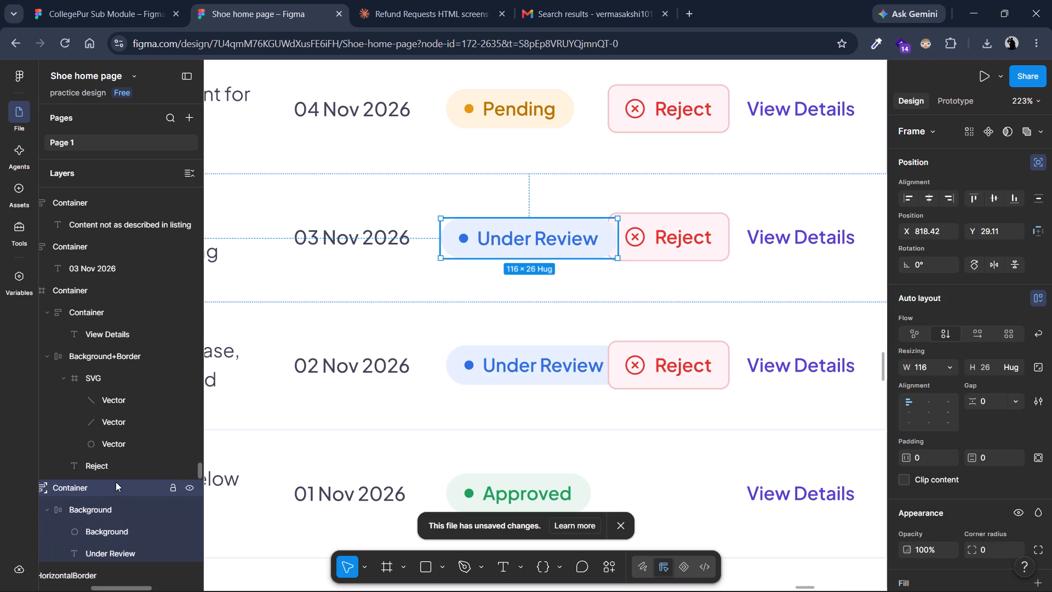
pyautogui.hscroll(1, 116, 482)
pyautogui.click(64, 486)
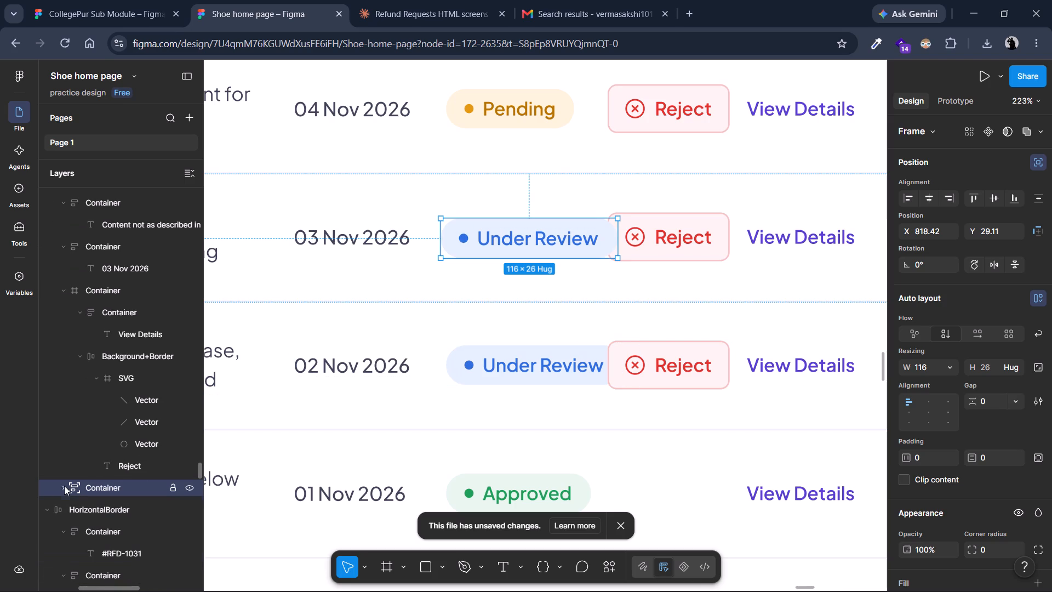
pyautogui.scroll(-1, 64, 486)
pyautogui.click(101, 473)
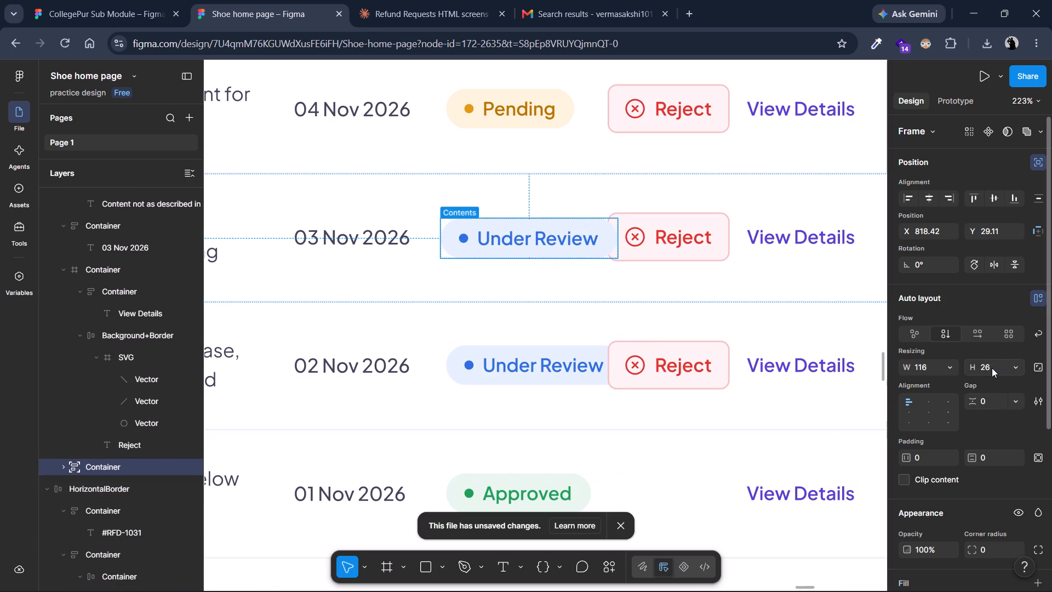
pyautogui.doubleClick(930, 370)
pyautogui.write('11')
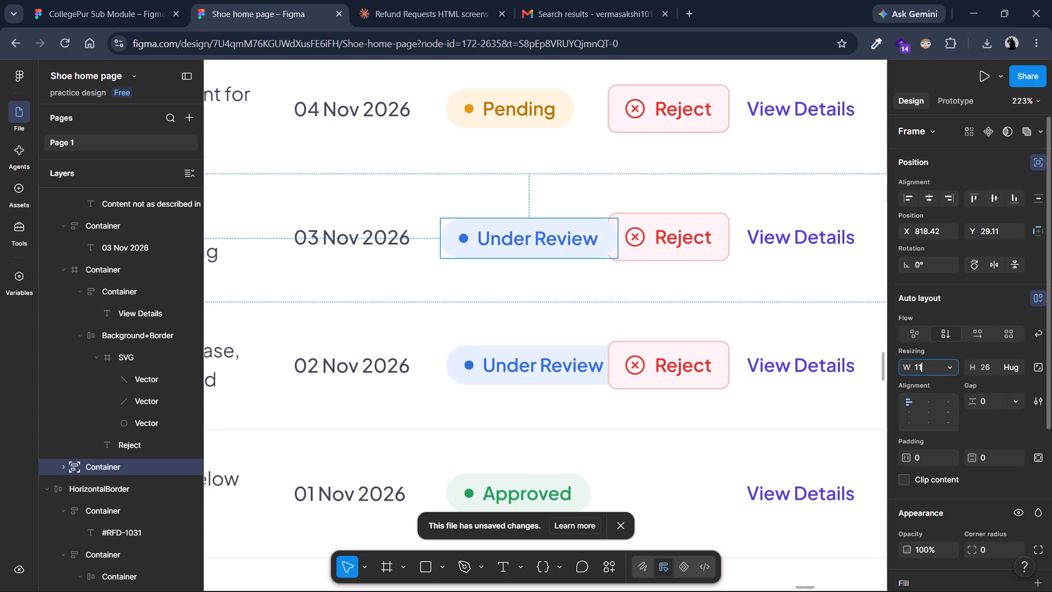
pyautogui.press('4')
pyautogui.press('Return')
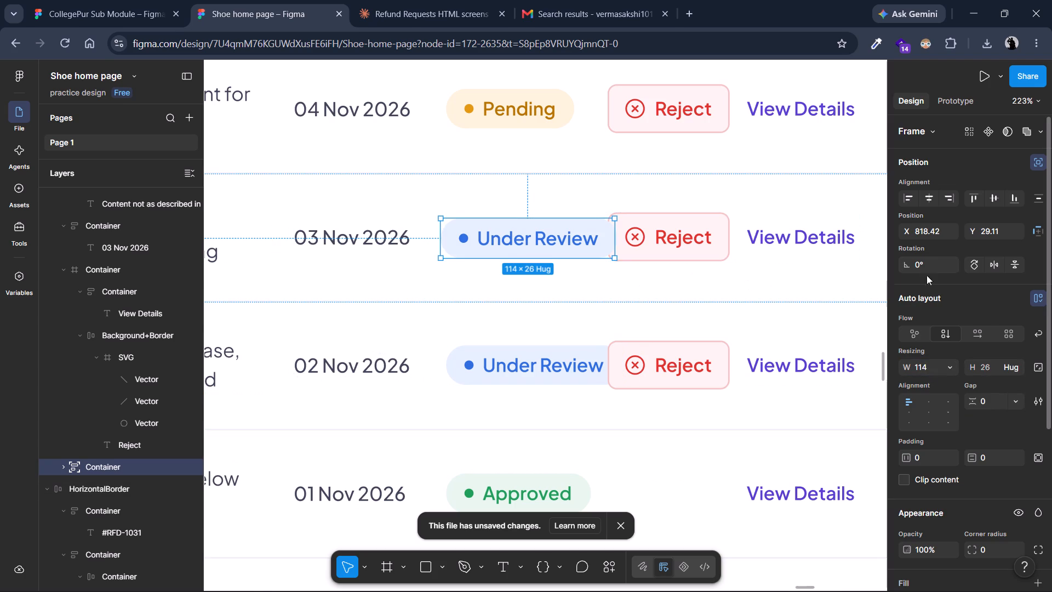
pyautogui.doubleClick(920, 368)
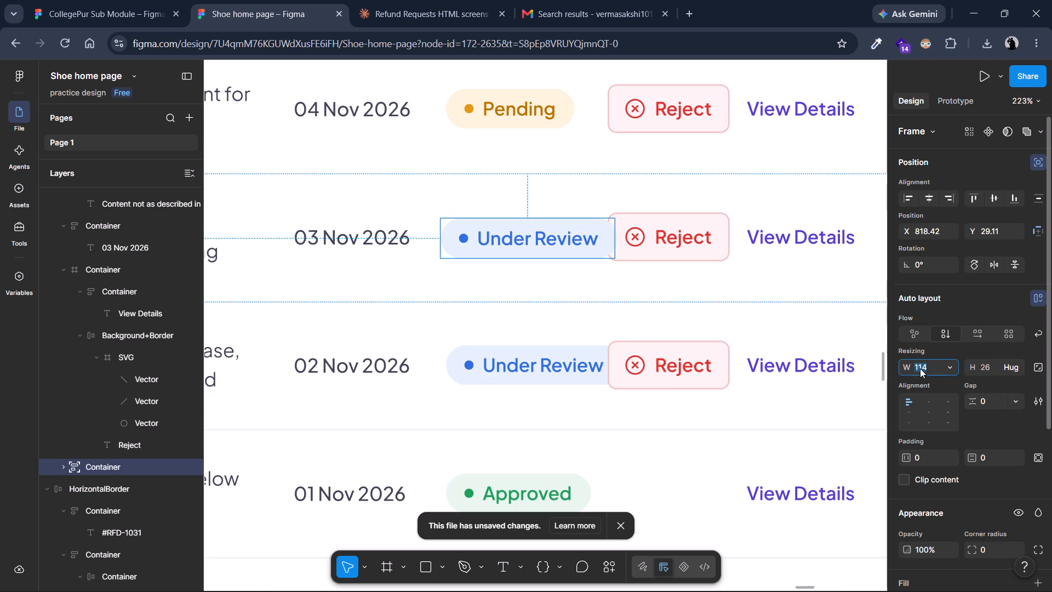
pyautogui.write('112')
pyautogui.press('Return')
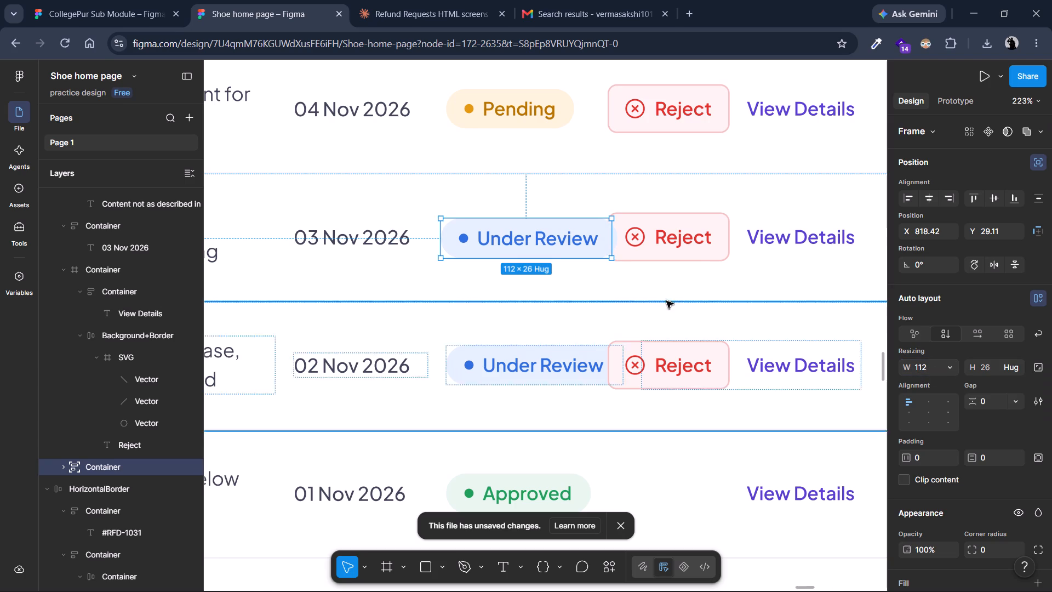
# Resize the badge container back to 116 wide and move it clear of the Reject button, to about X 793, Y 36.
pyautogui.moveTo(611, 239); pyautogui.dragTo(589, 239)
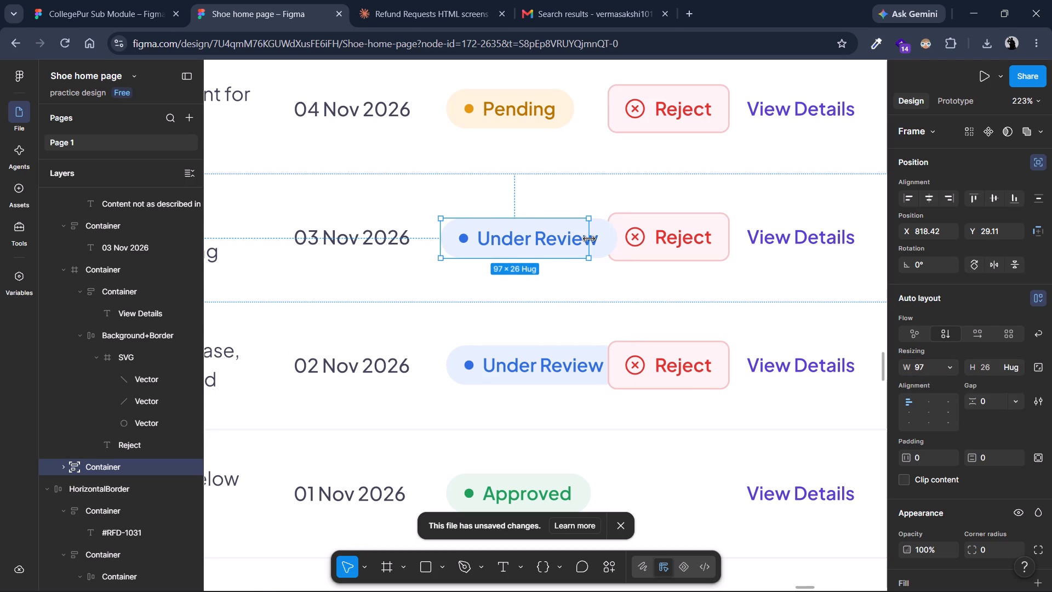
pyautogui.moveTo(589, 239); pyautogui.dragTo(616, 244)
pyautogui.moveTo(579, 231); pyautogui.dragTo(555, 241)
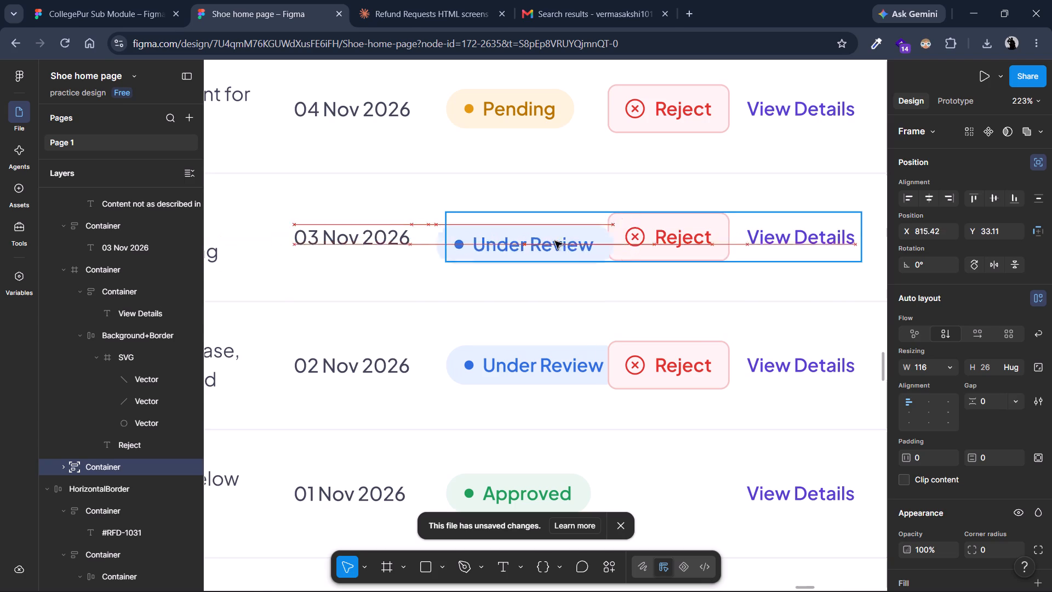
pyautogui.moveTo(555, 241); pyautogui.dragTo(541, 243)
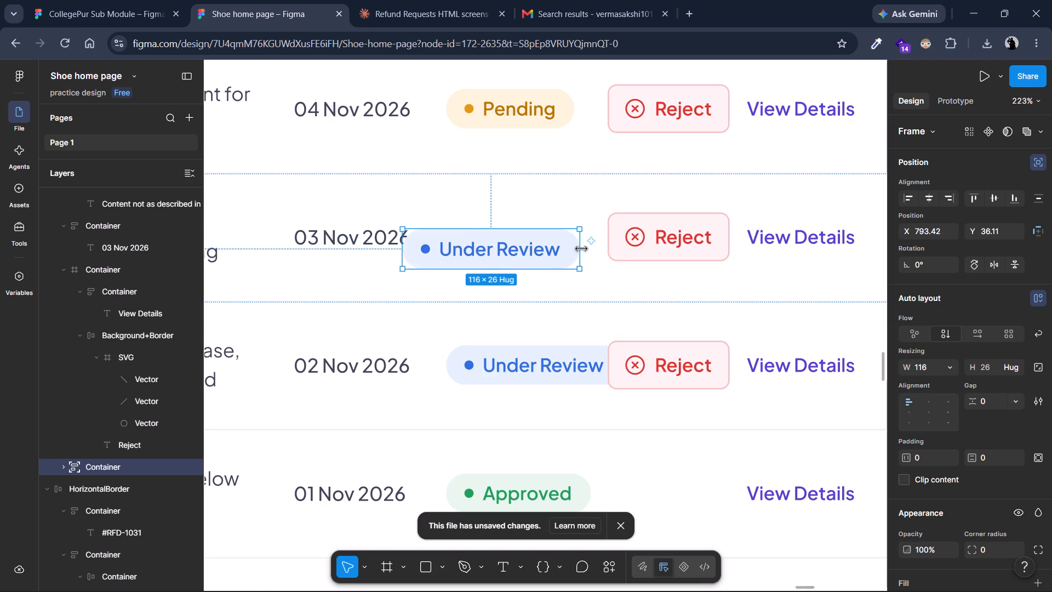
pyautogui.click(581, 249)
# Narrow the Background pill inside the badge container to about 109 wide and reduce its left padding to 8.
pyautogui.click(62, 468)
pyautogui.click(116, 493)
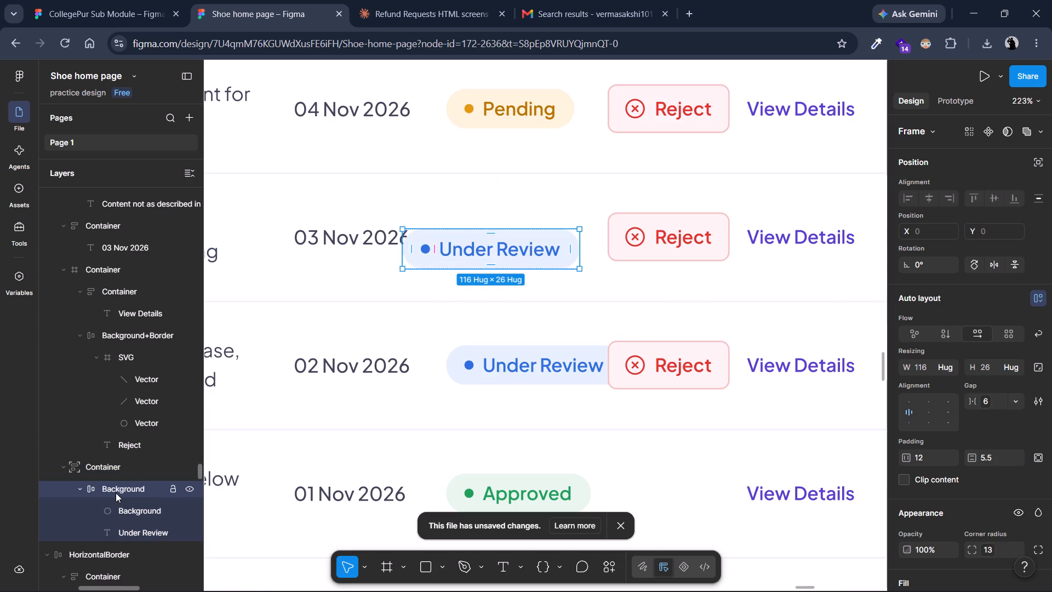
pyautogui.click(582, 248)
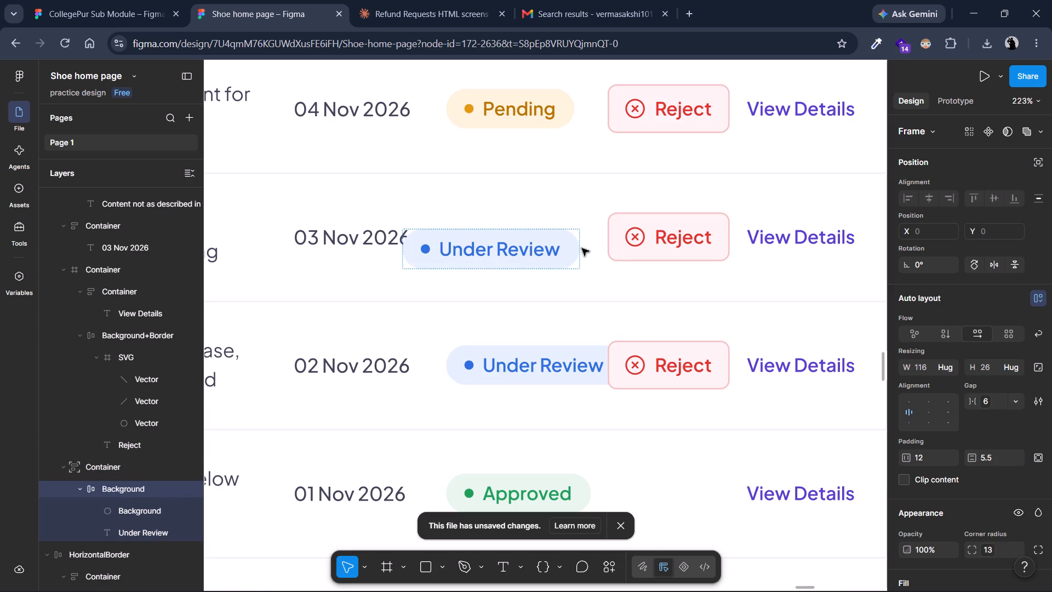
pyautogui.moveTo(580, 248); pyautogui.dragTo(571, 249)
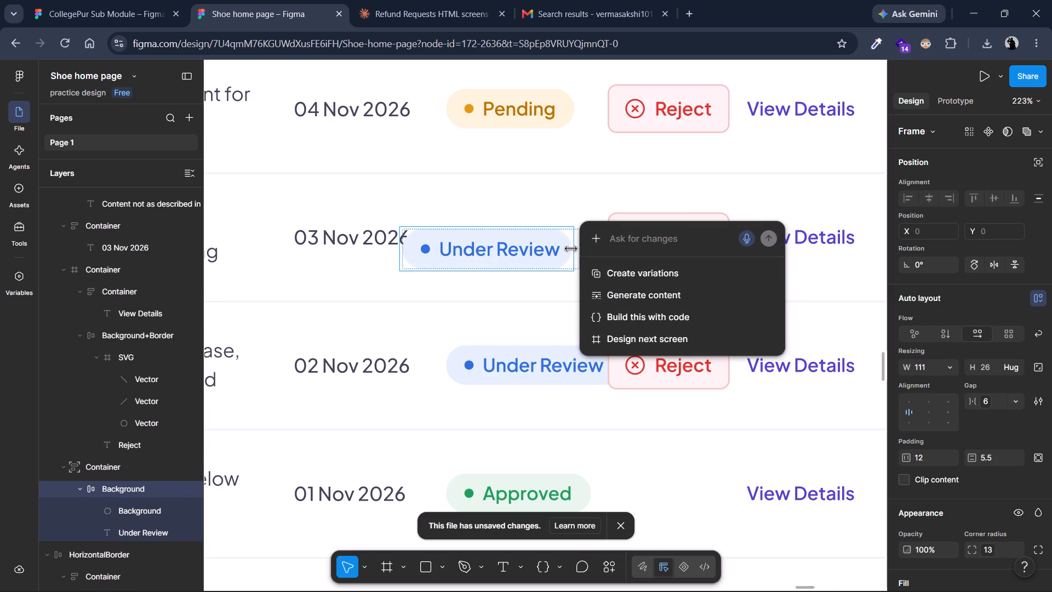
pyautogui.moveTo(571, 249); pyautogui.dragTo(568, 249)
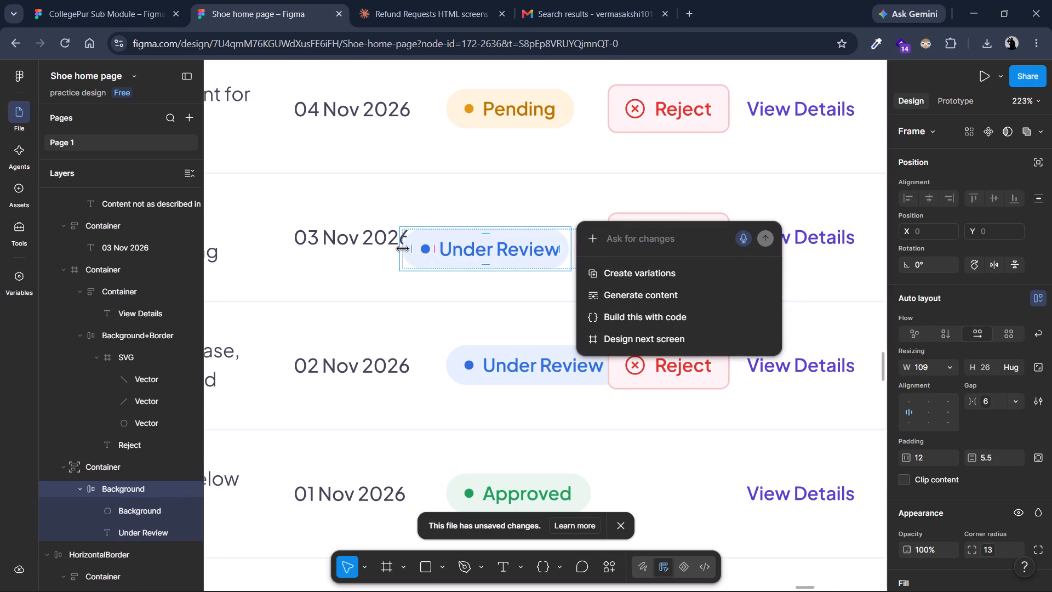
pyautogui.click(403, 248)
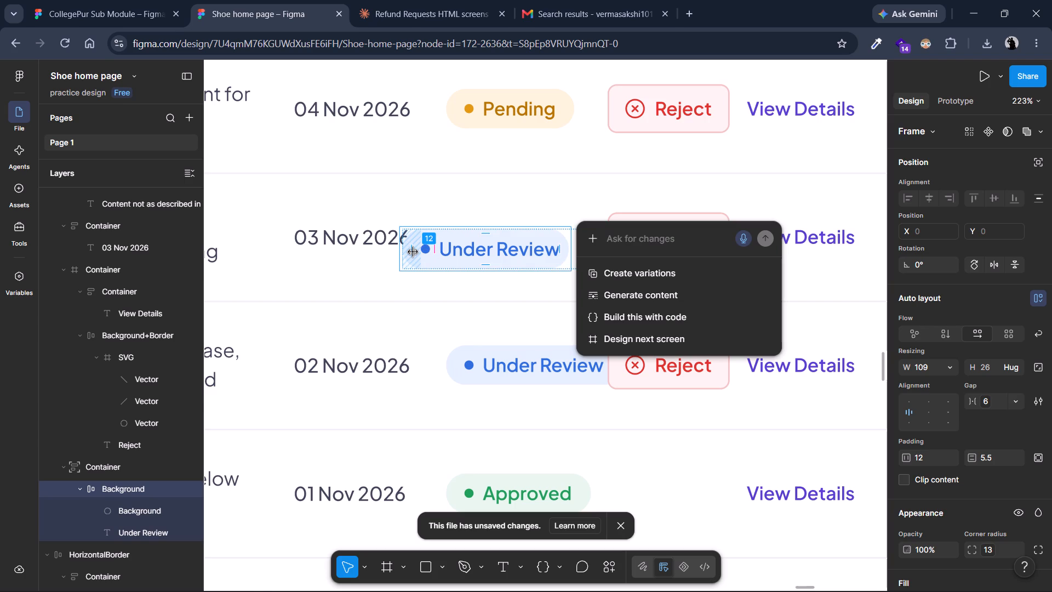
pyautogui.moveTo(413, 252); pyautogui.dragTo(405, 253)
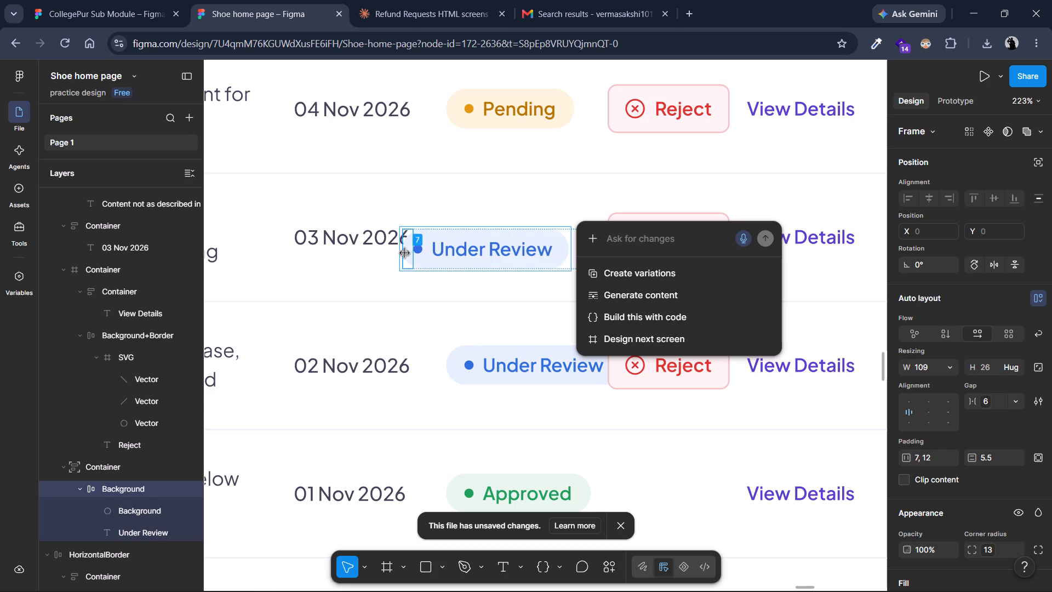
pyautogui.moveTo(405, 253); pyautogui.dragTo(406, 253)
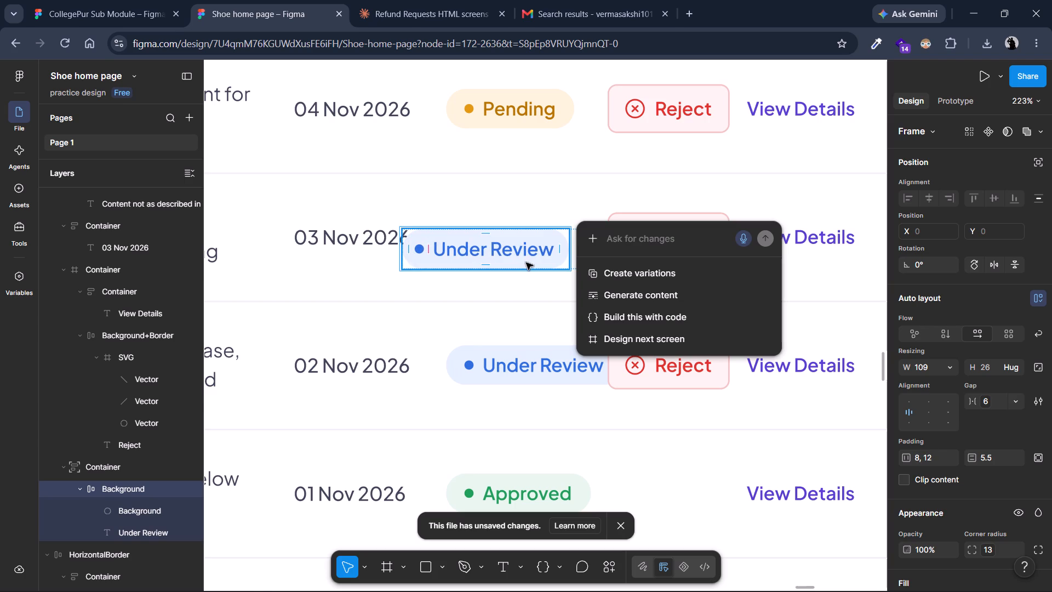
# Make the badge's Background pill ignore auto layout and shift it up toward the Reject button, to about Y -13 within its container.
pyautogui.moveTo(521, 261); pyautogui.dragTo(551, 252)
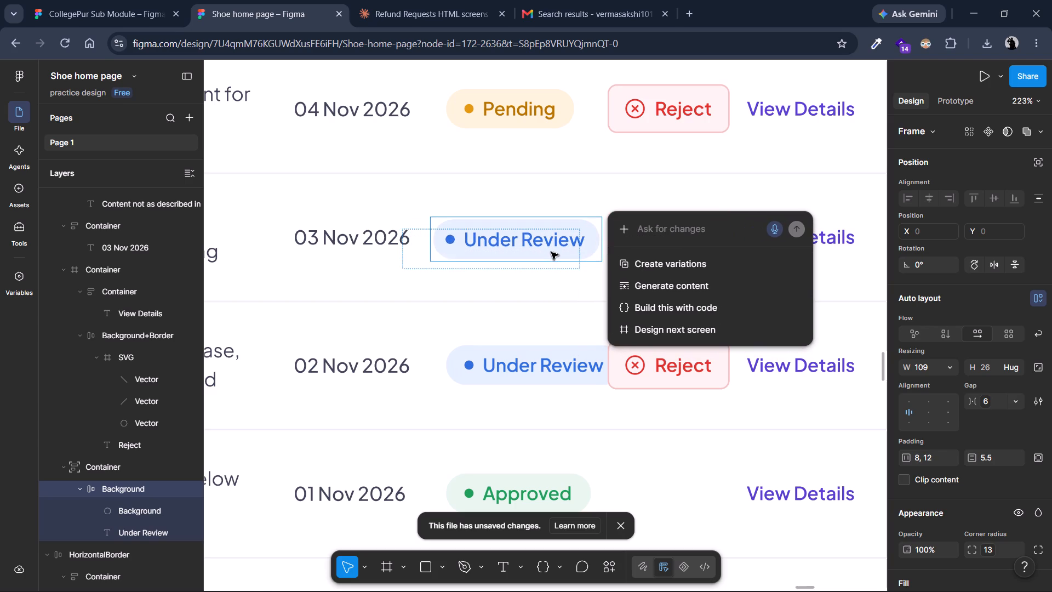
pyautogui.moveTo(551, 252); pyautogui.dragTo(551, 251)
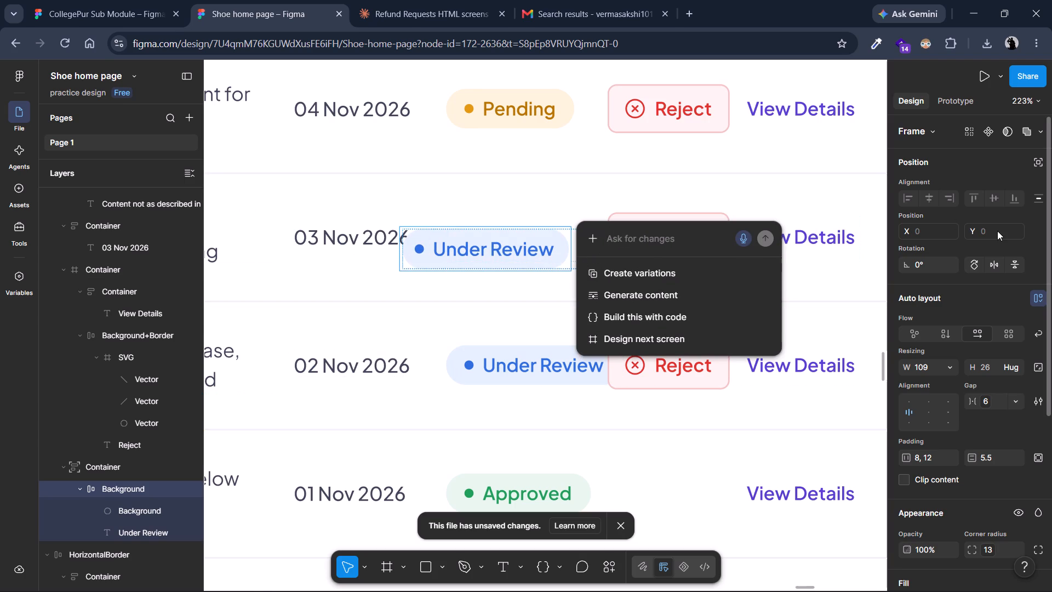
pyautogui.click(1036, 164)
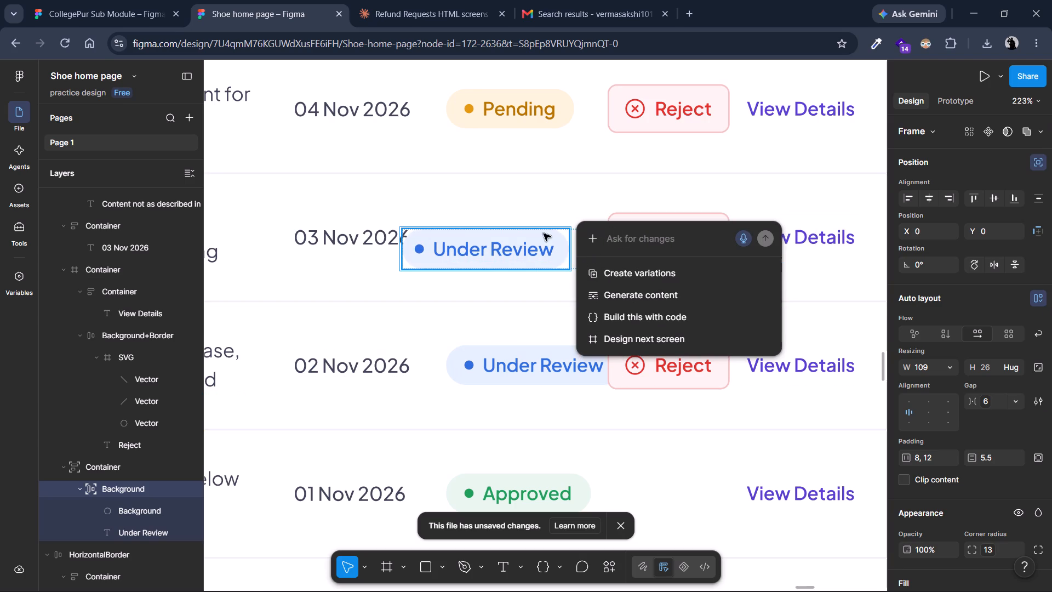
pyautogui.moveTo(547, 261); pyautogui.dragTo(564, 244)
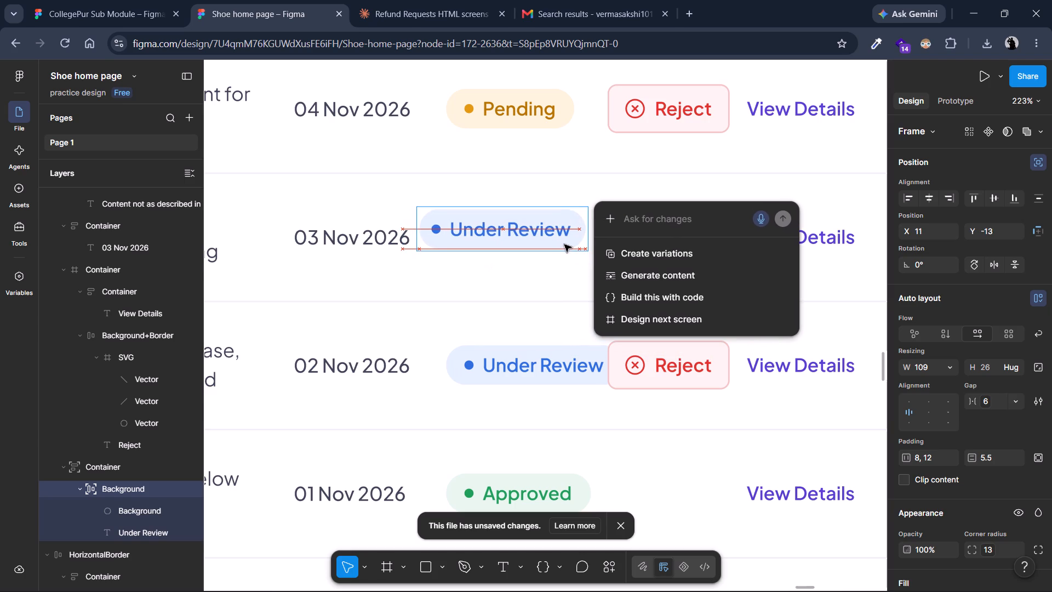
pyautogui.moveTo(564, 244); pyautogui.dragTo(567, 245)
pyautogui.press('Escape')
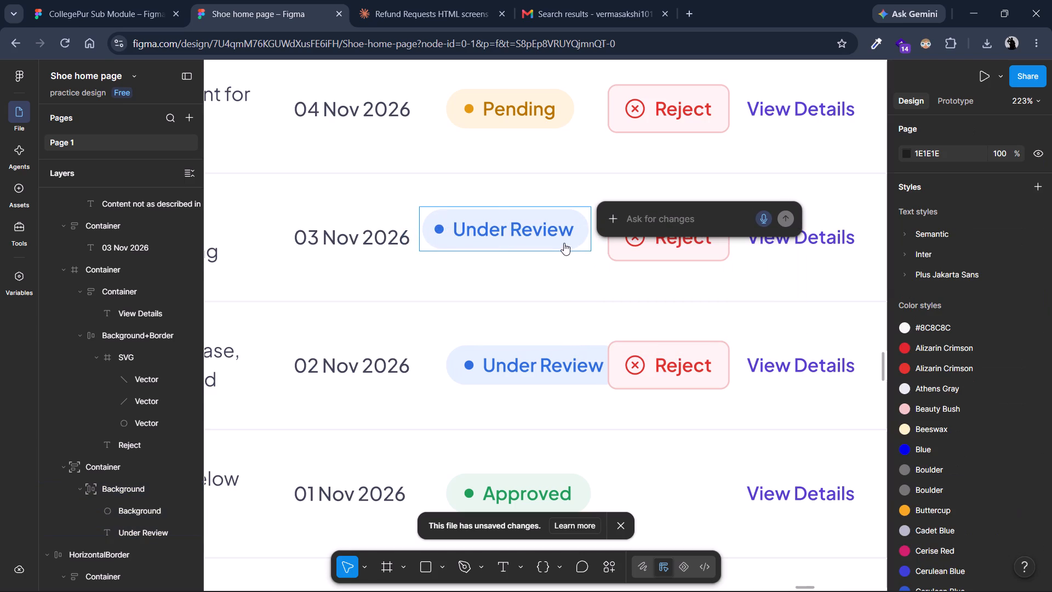
# Delete the Under Review badge together with its container from the 03 Nov 2026 row.
pyautogui.click(557, 243)
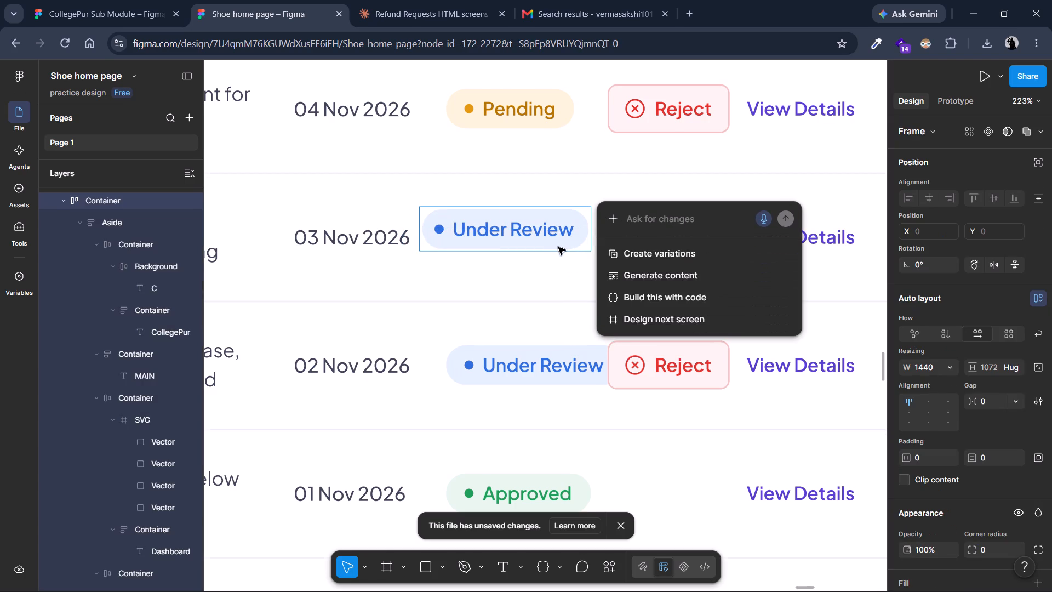
pyautogui.click(550, 261)
pyautogui.click(399, 155)
pyautogui.moveTo(505, 232); pyautogui.dragTo(520, 242)
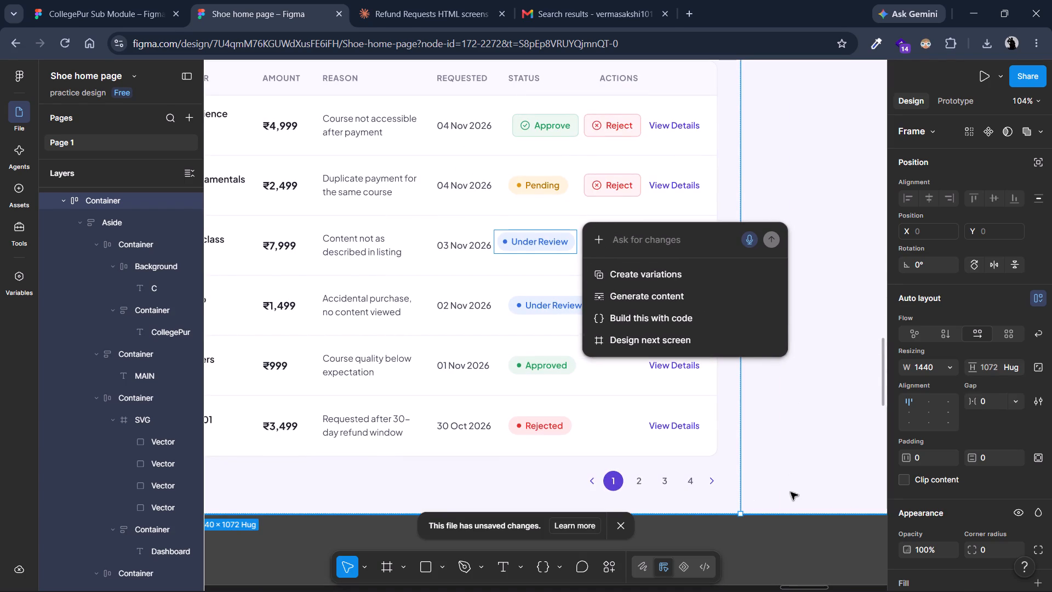
pyautogui.click(761, 545)
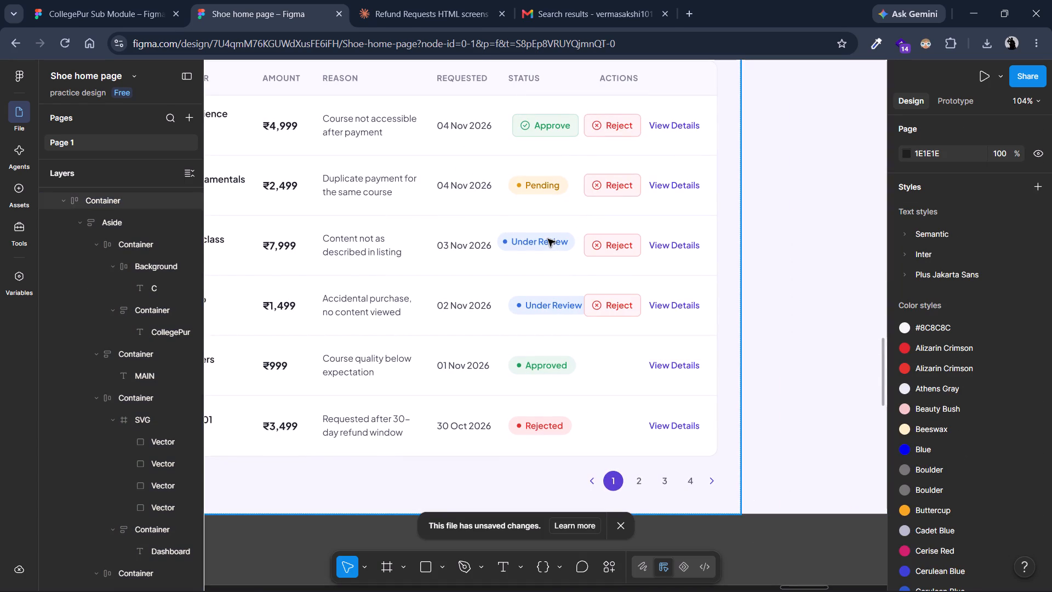
pyautogui.tripleClick(548, 239)
pyautogui.tripleClick(548, 239)
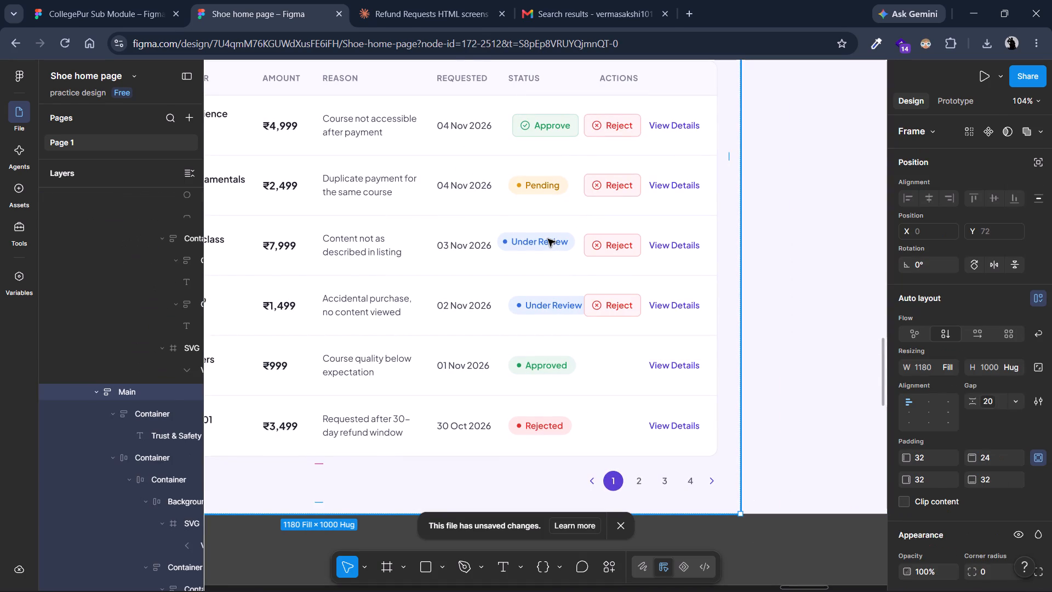
pyautogui.tripleClick(548, 239)
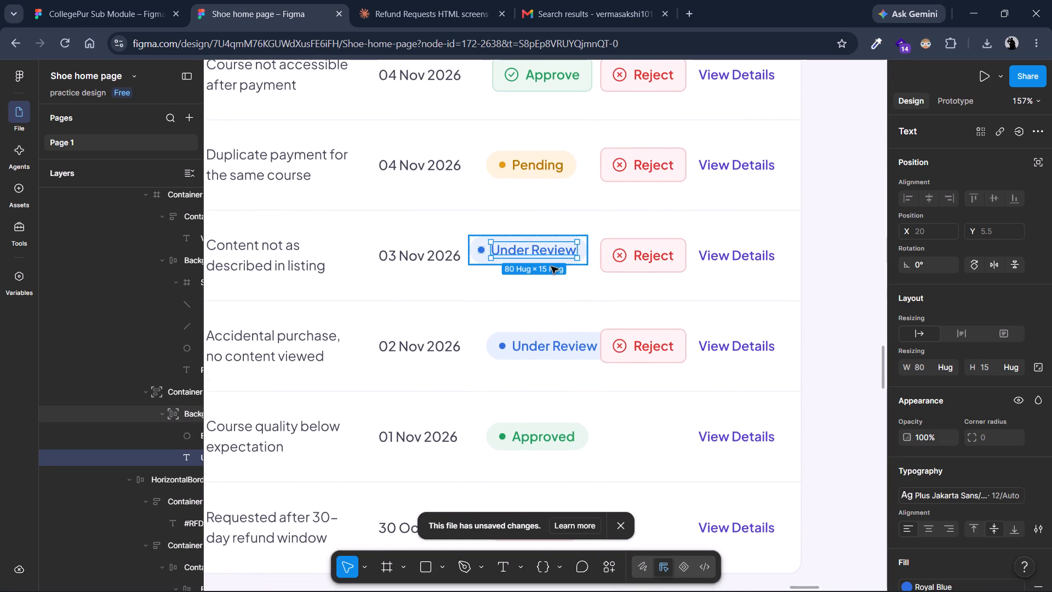
pyautogui.click(552, 274)
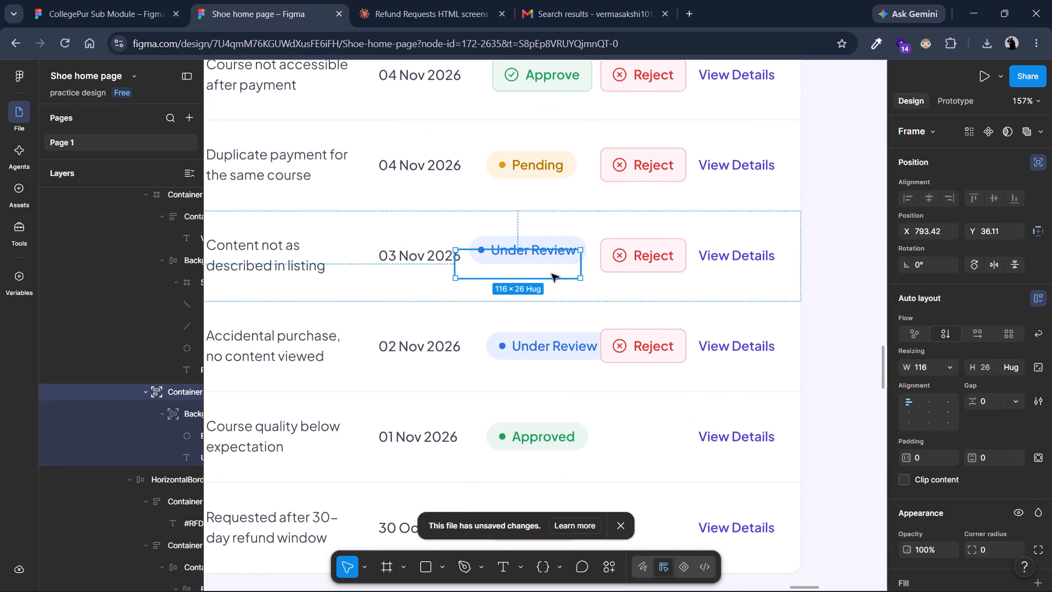
pyautogui.press('Delete')
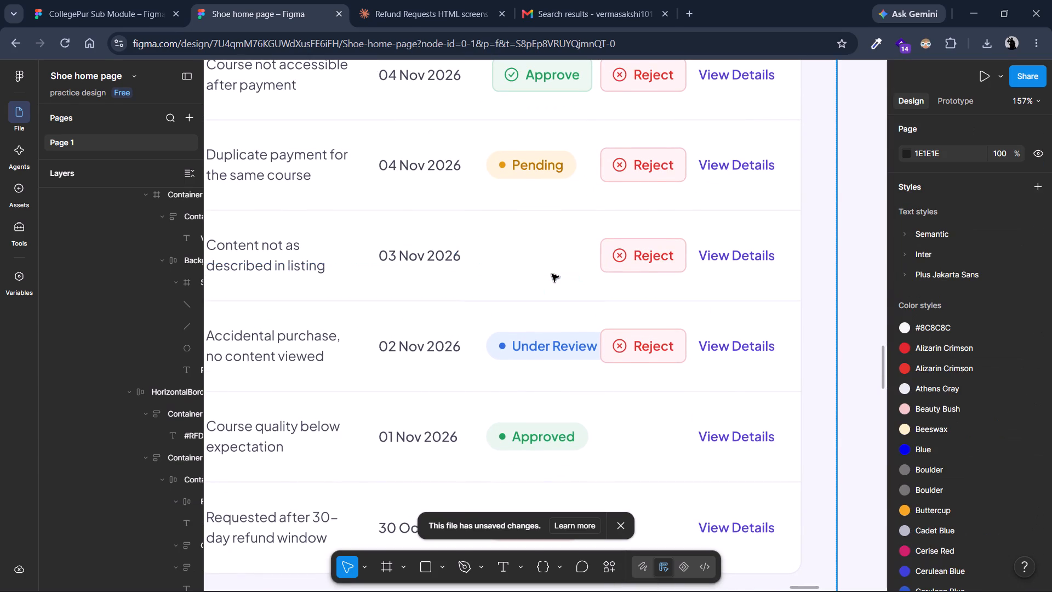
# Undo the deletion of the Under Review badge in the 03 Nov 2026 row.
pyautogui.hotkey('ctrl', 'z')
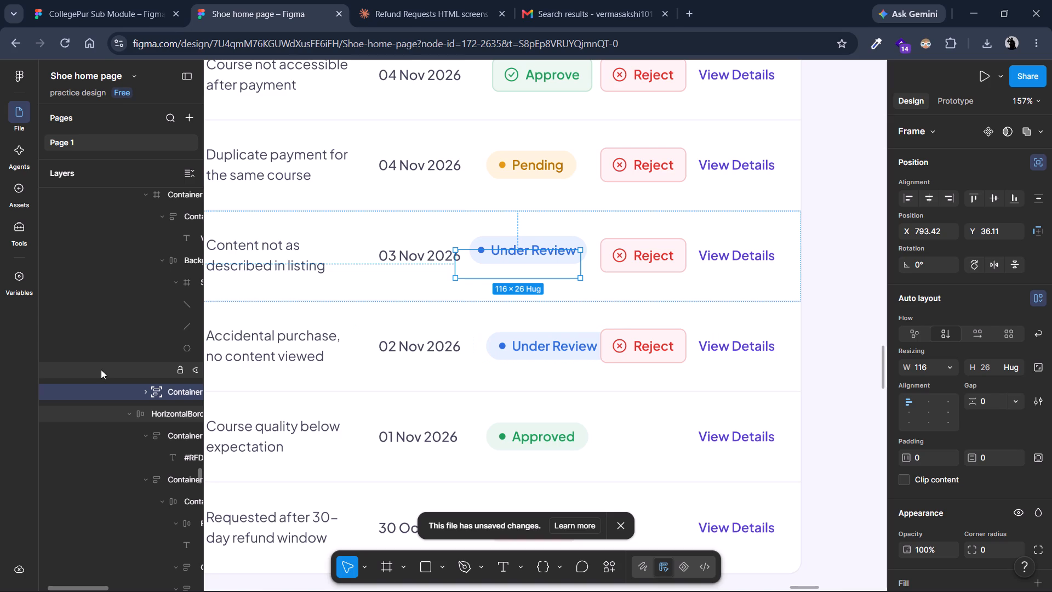
# Move the 03 Nov 2026 badge's Background layer out of its Container and into the Reject button's Background+Border frame, below the Reject text.
pyautogui.hscroll(-1, 104, 372)
pyautogui.click(122, 421)
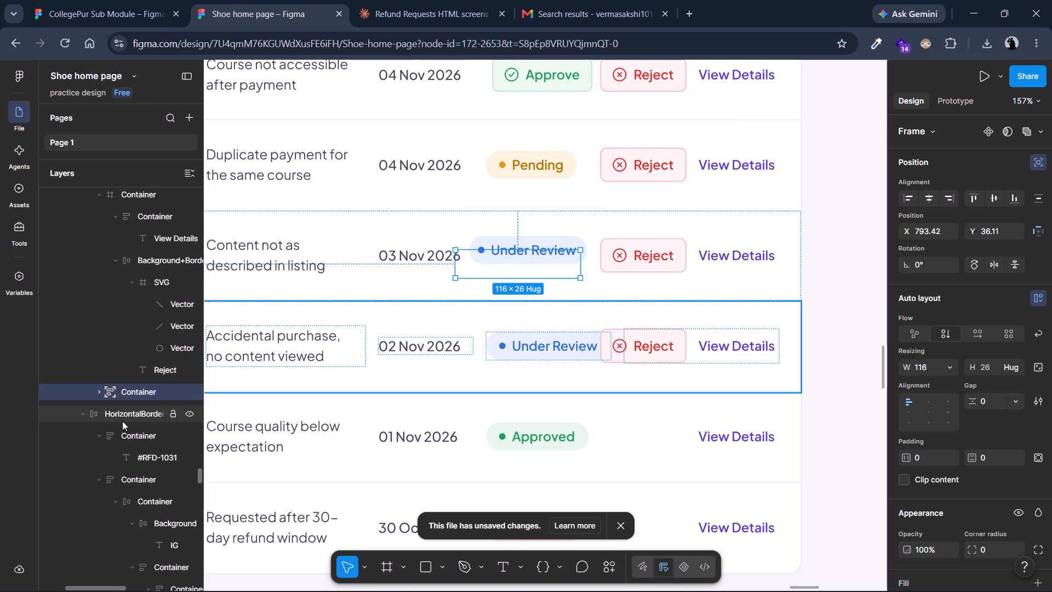
pyautogui.click(122, 435)
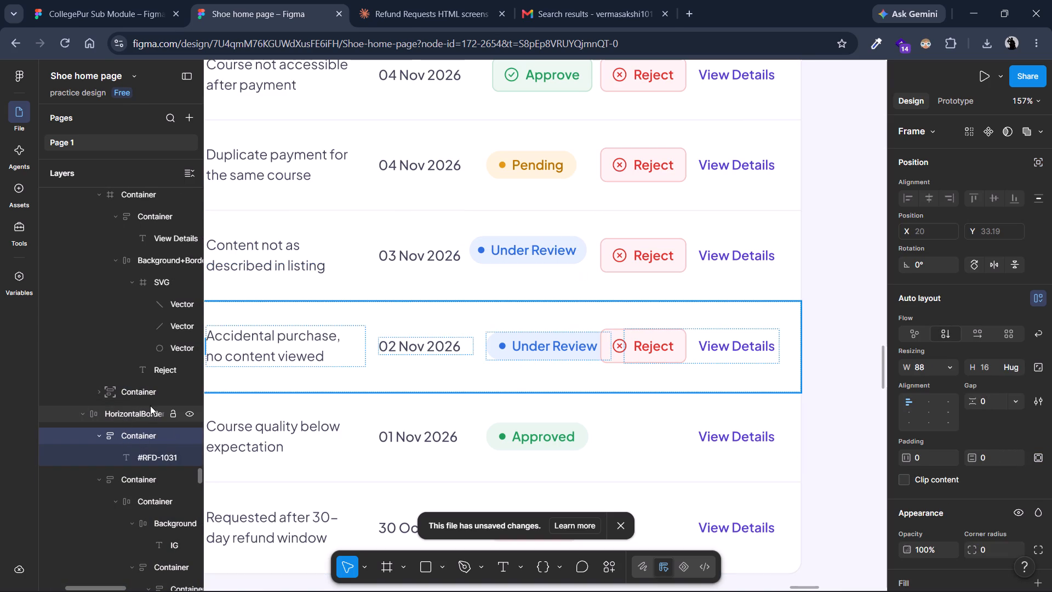
pyautogui.click(150, 391)
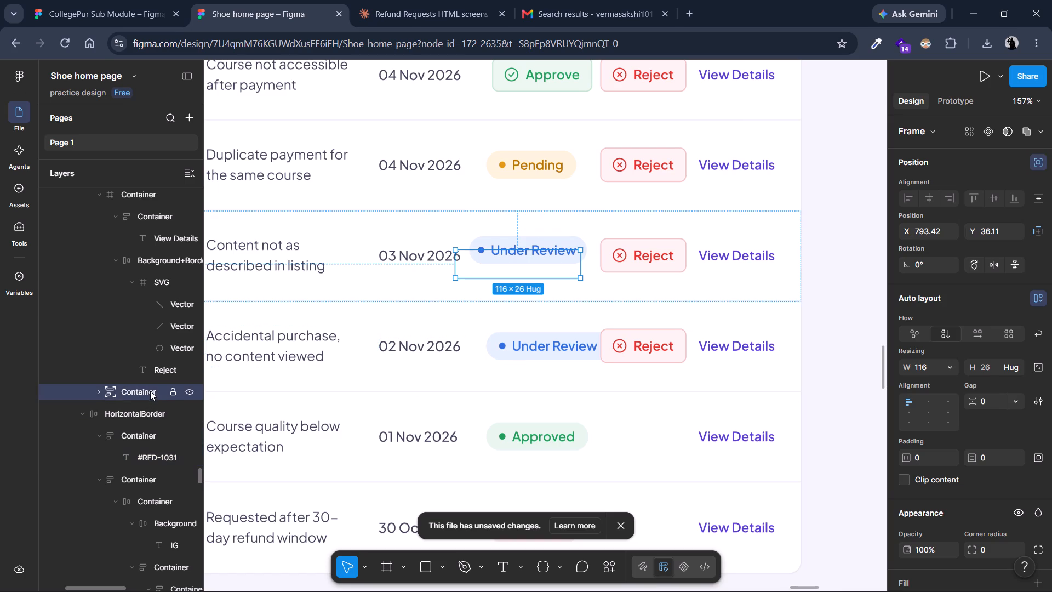
pyautogui.click(99, 392)
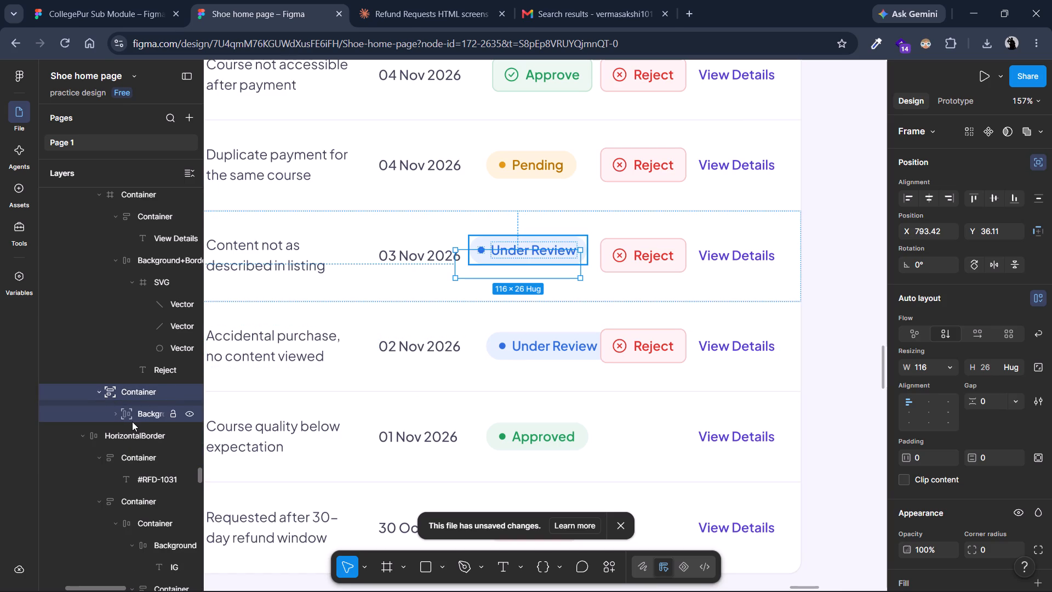
pyautogui.click(133, 420)
pyautogui.click(115, 413)
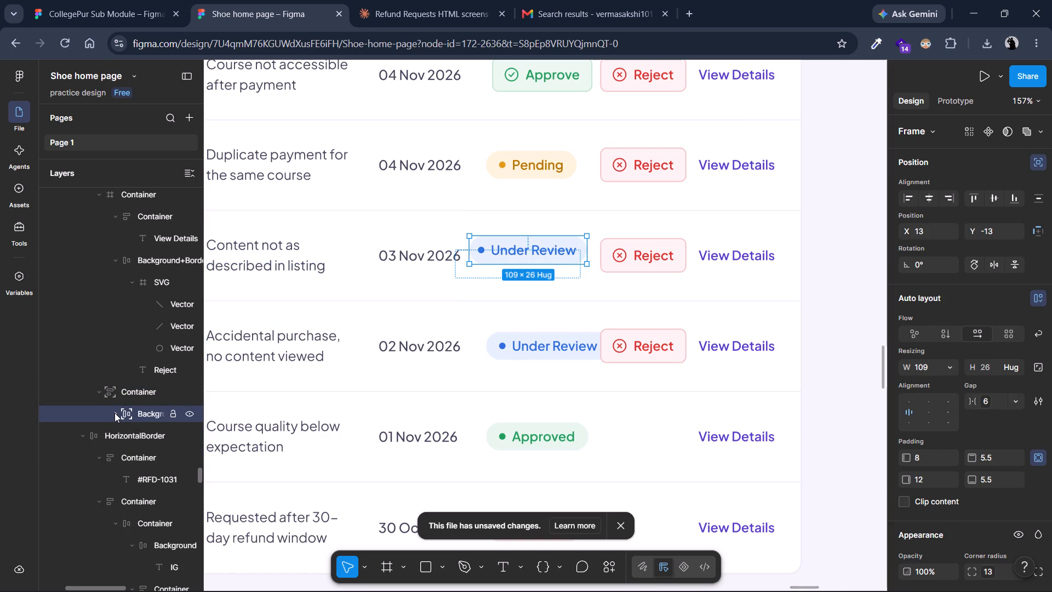
pyautogui.click(147, 436)
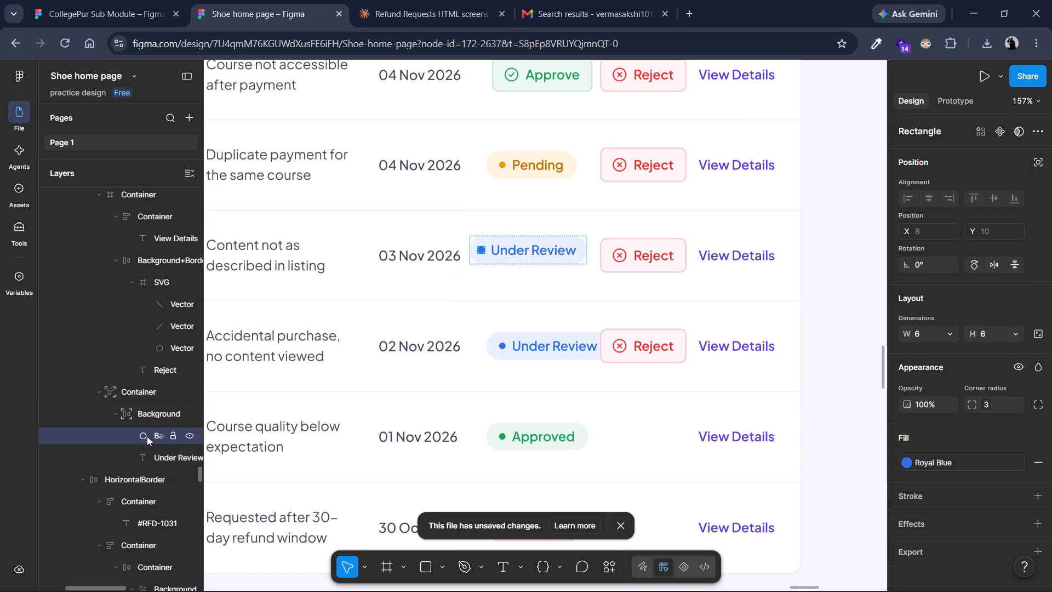
pyautogui.click(144, 408)
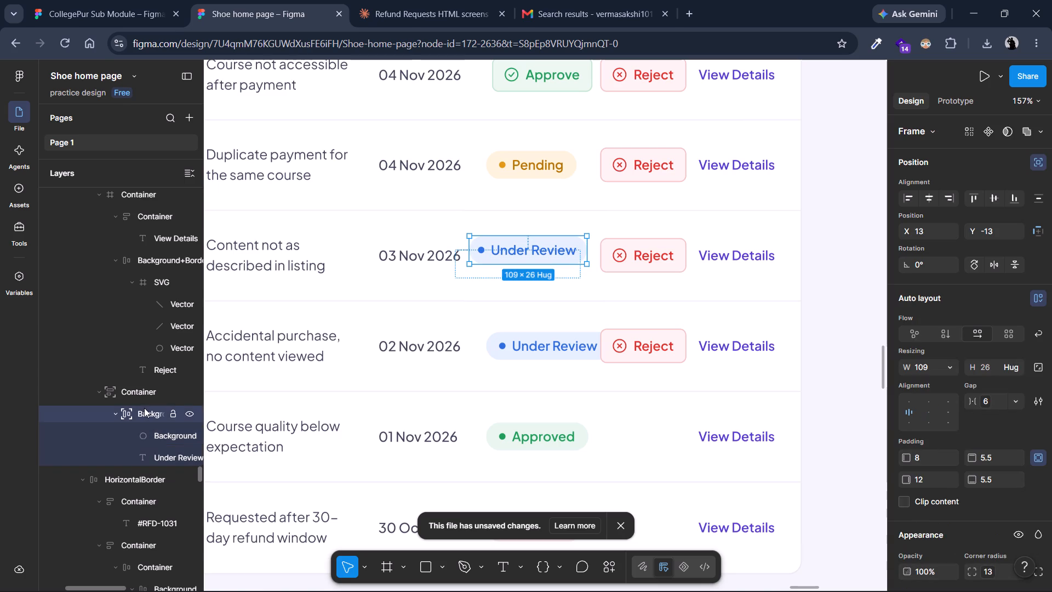
pyautogui.hscroll(-1, 132, 414)
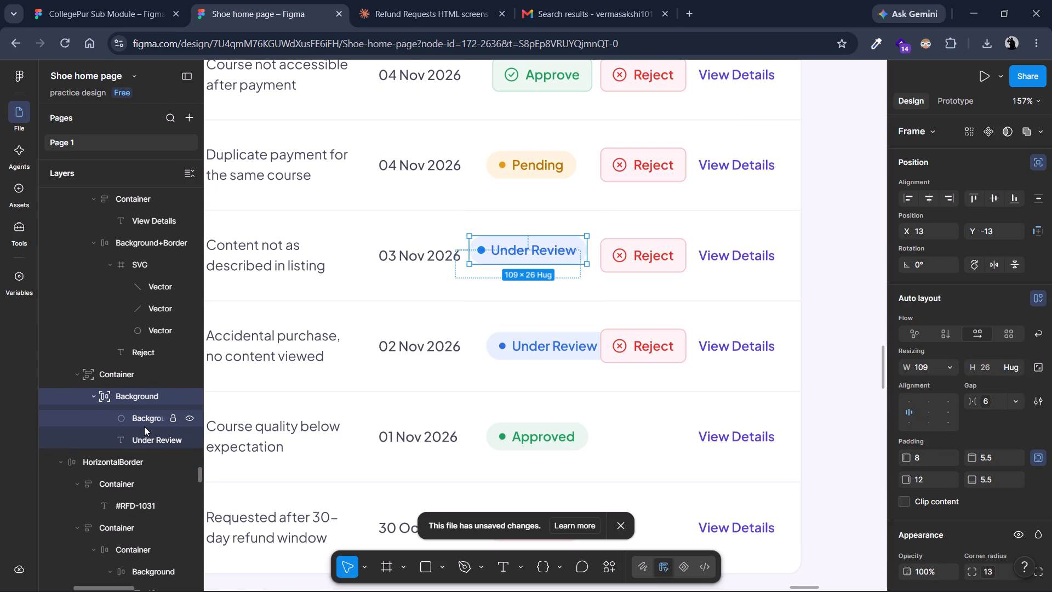
pyautogui.click(144, 421)
pyautogui.click(138, 399)
pyautogui.click(110, 373)
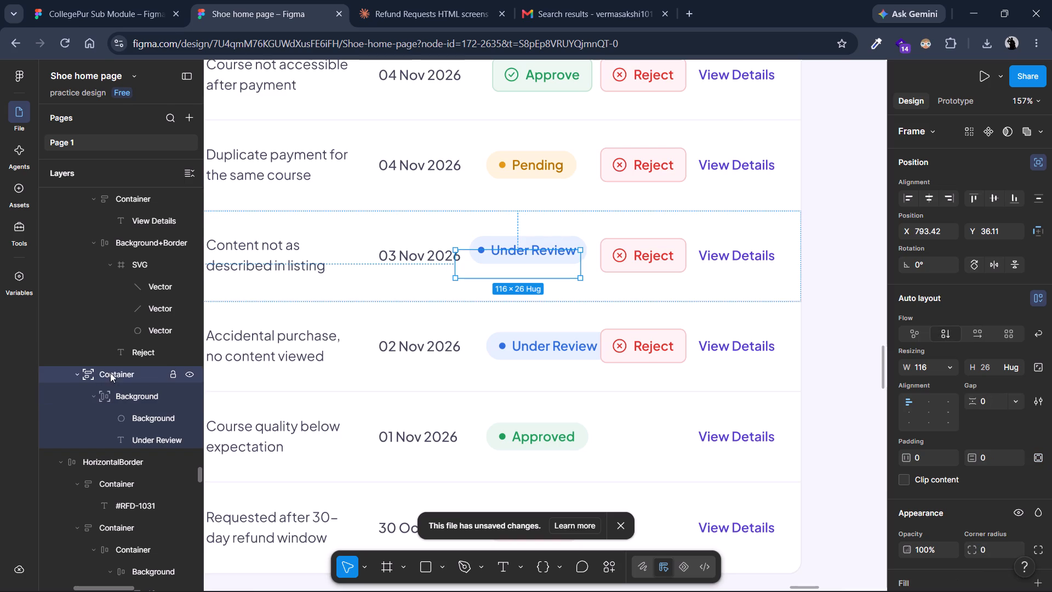
pyautogui.moveTo(124, 399); pyautogui.dragTo(128, 363)
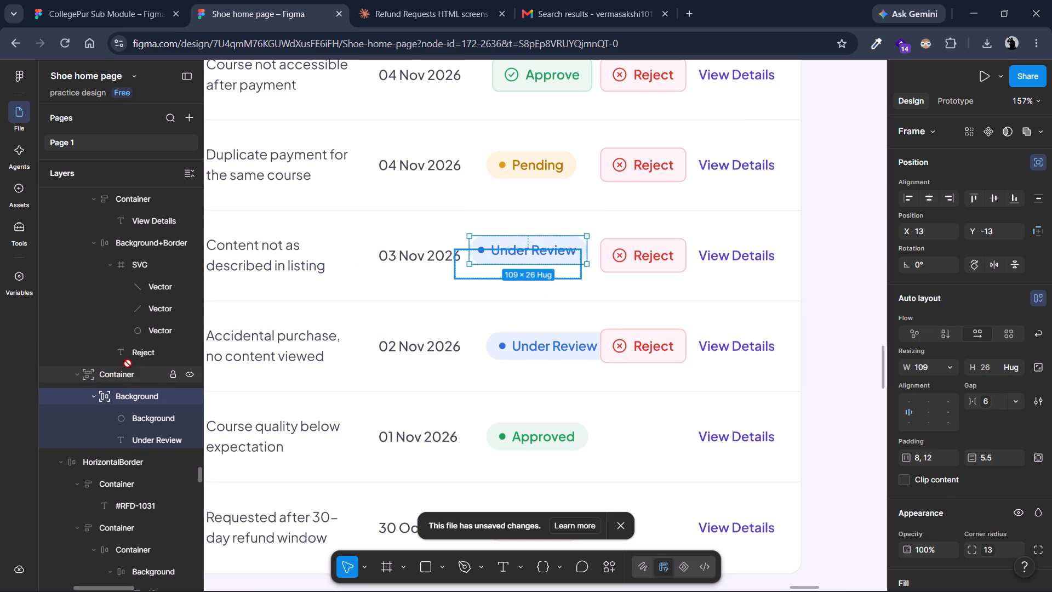
pyautogui.moveTo(128, 363); pyautogui.dragTo(128, 362)
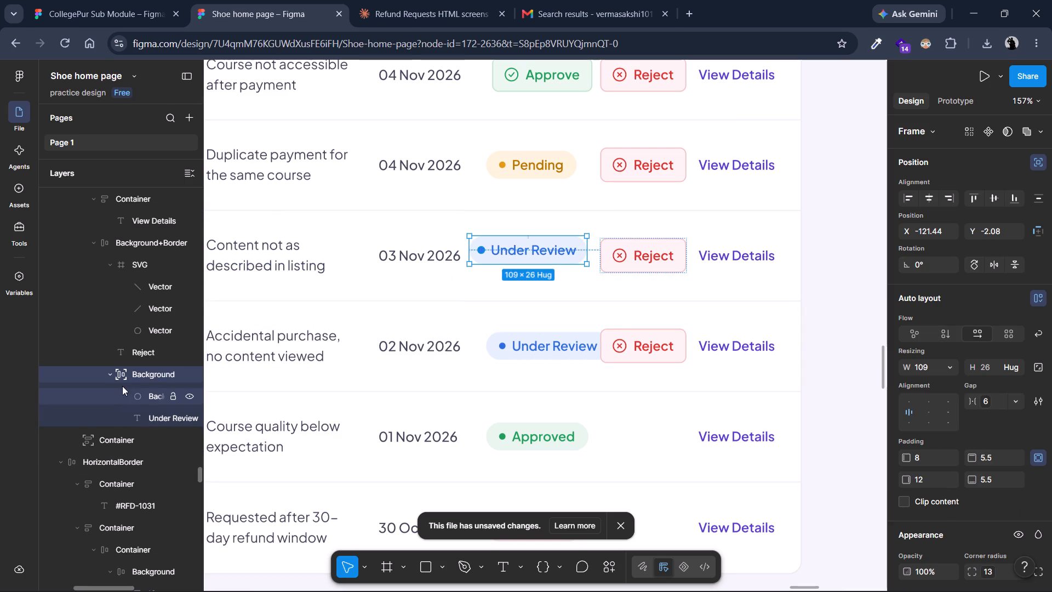
# Delete the emptied badge Container from the 03 Nov 2026 row.
pyautogui.click(121, 441)
pyautogui.press('Delete')
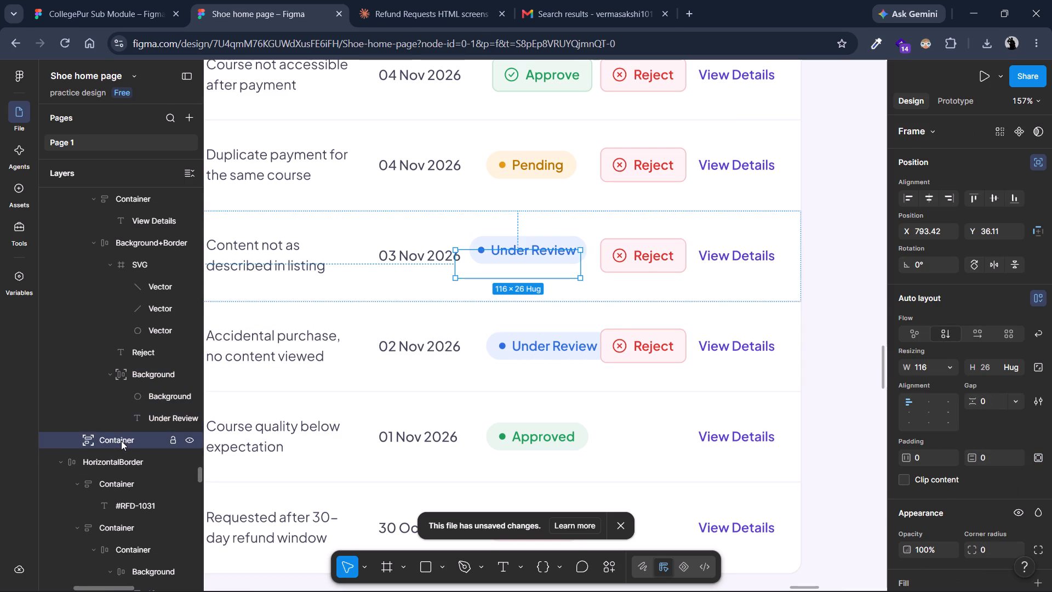
# Move the 03 Nov 2026 row's Under Review badge down to about Y 3, level with the Reject button.
pyautogui.tripleClick(543, 253)
pyautogui.click(543, 253)
pyautogui.tripleClick(543, 253)
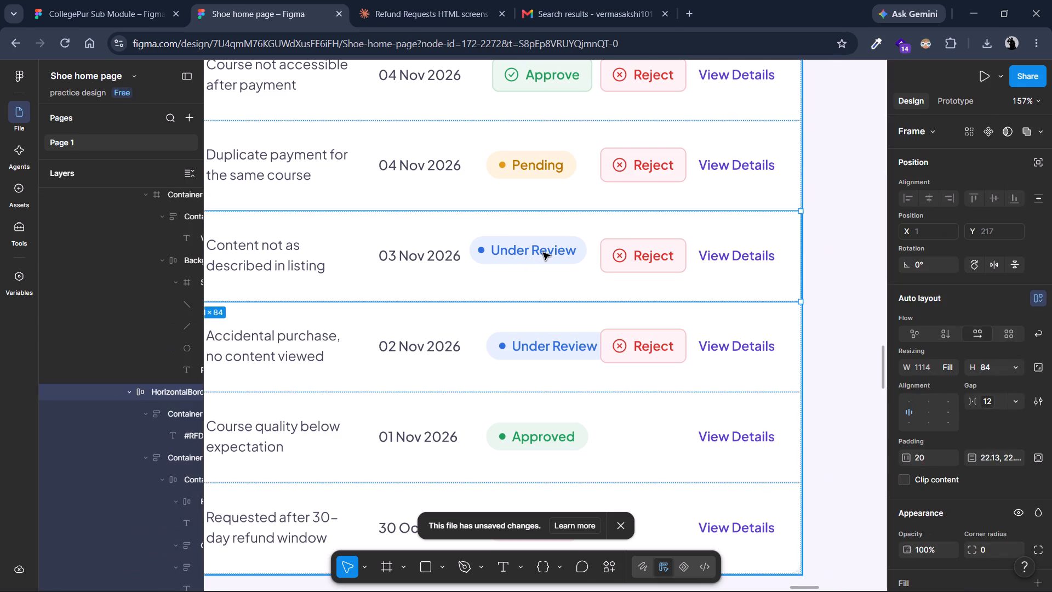
pyautogui.doubleClick(543, 253)
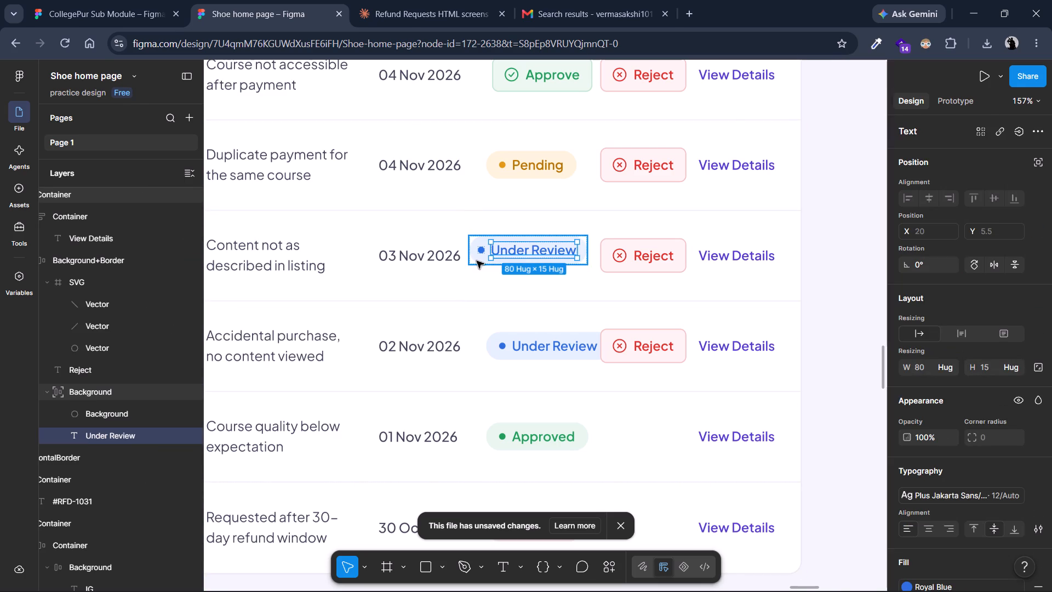
pyautogui.click(483, 261)
pyautogui.click(479, 256)
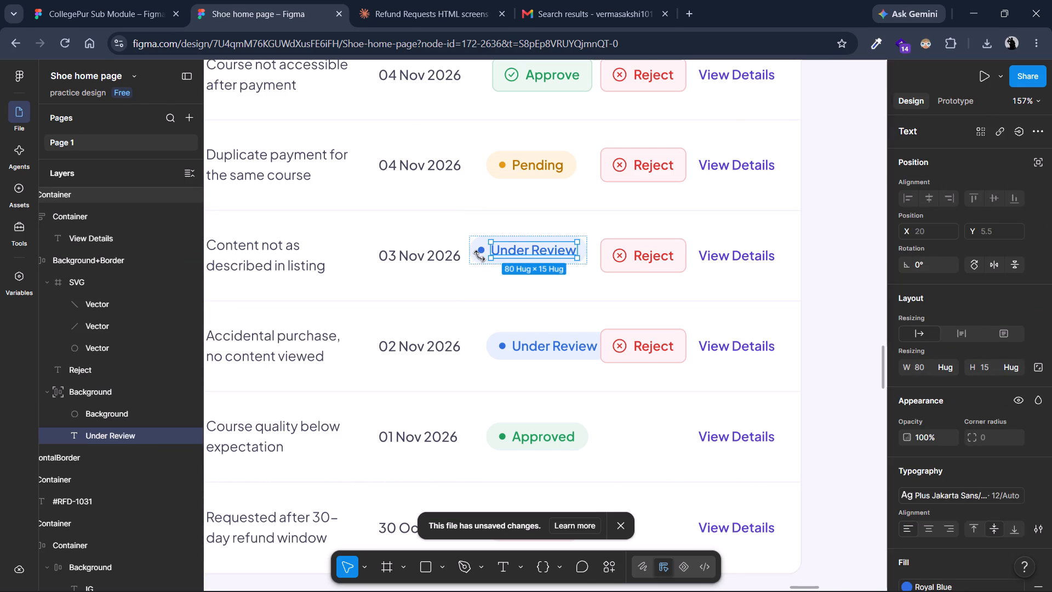
pyautogui.moveTo(518, 252); pyautogui.dragTo(518, 259)
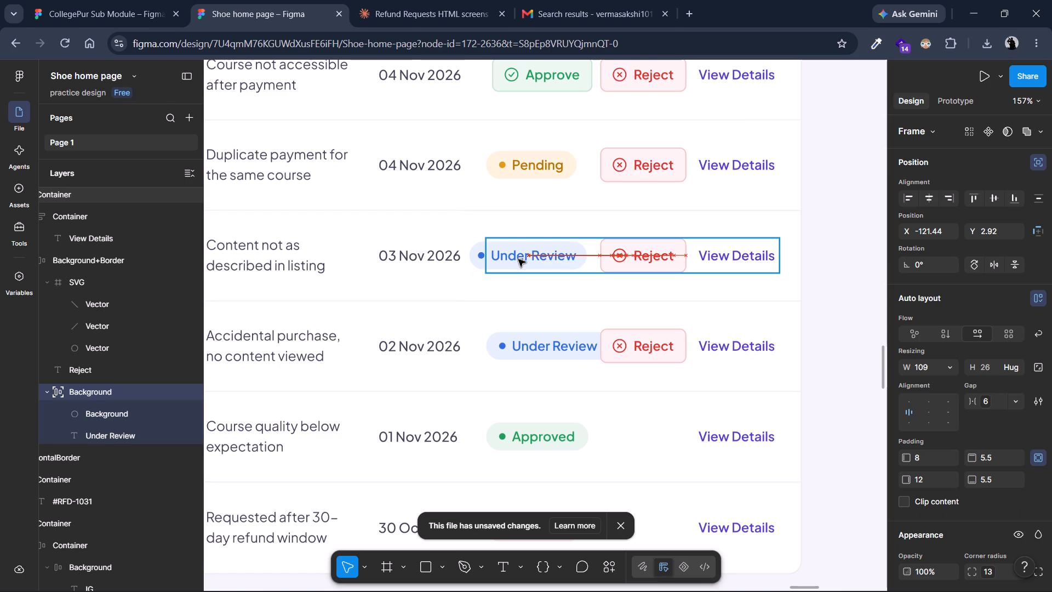
pyautogui.moveTo(518, 259); pyautogui.dragTo(518, 259)
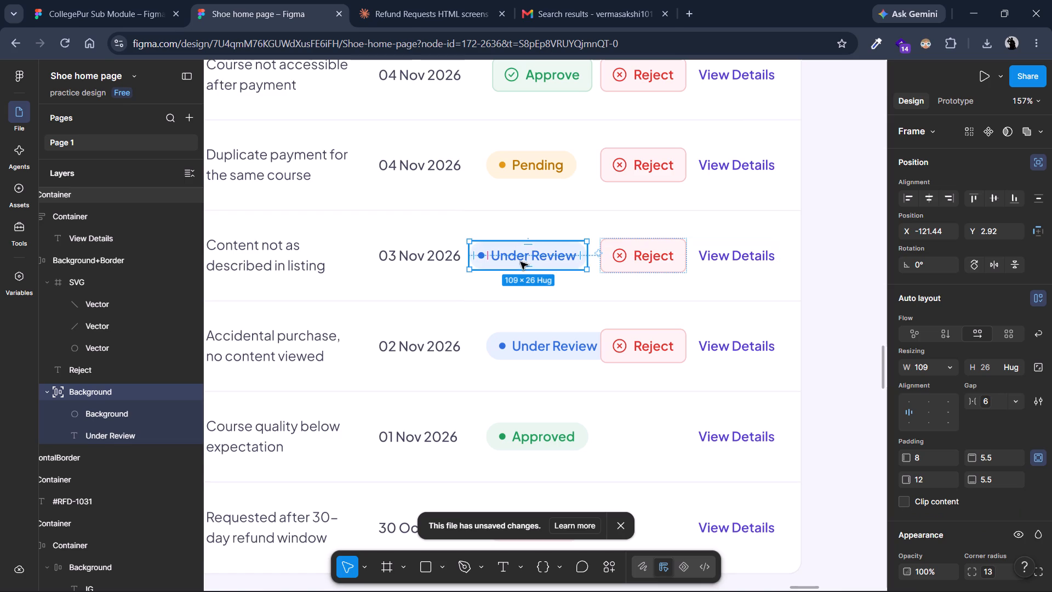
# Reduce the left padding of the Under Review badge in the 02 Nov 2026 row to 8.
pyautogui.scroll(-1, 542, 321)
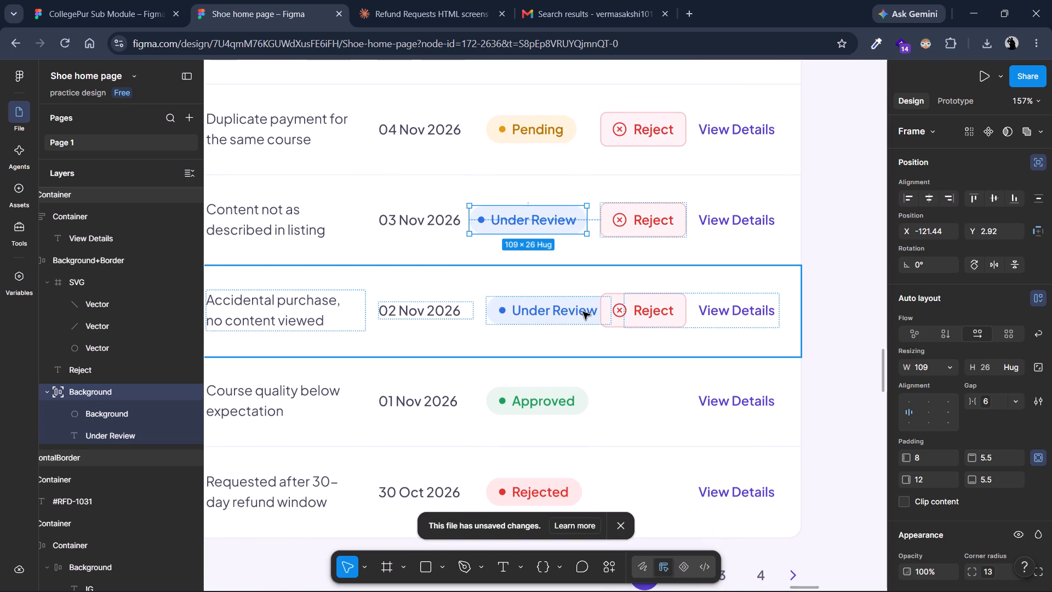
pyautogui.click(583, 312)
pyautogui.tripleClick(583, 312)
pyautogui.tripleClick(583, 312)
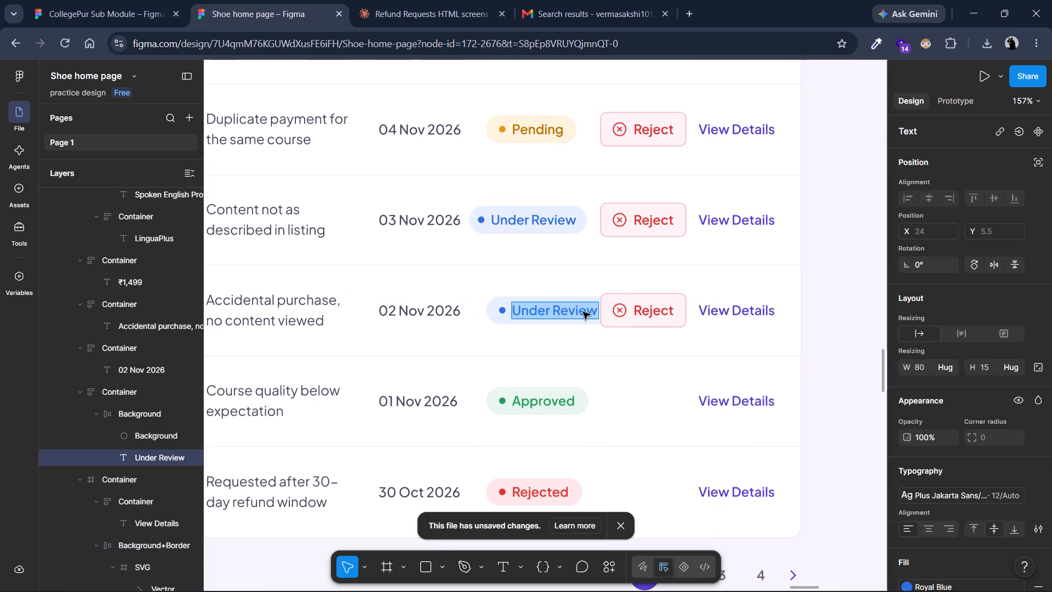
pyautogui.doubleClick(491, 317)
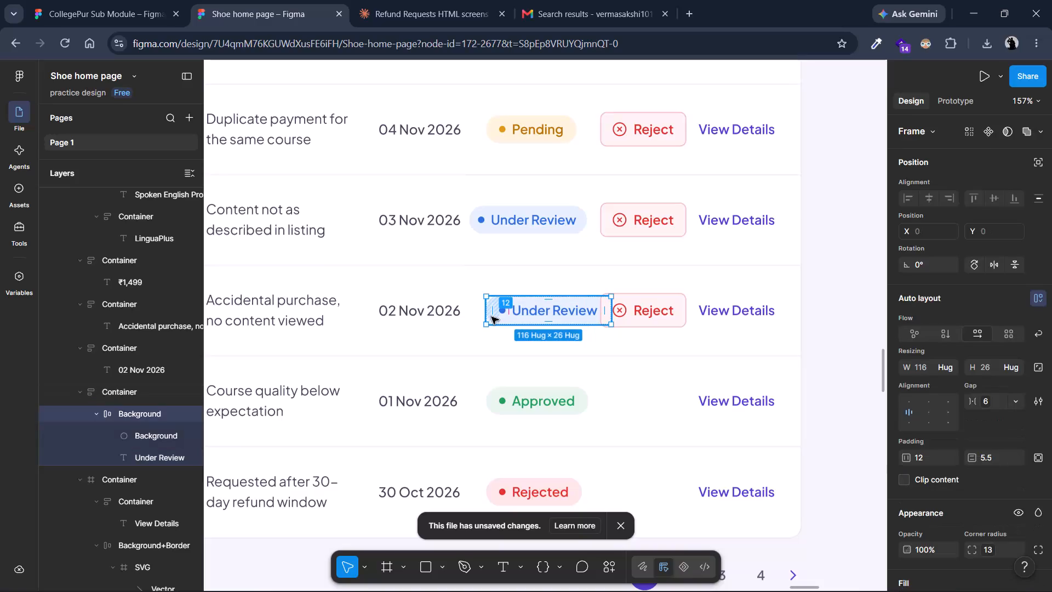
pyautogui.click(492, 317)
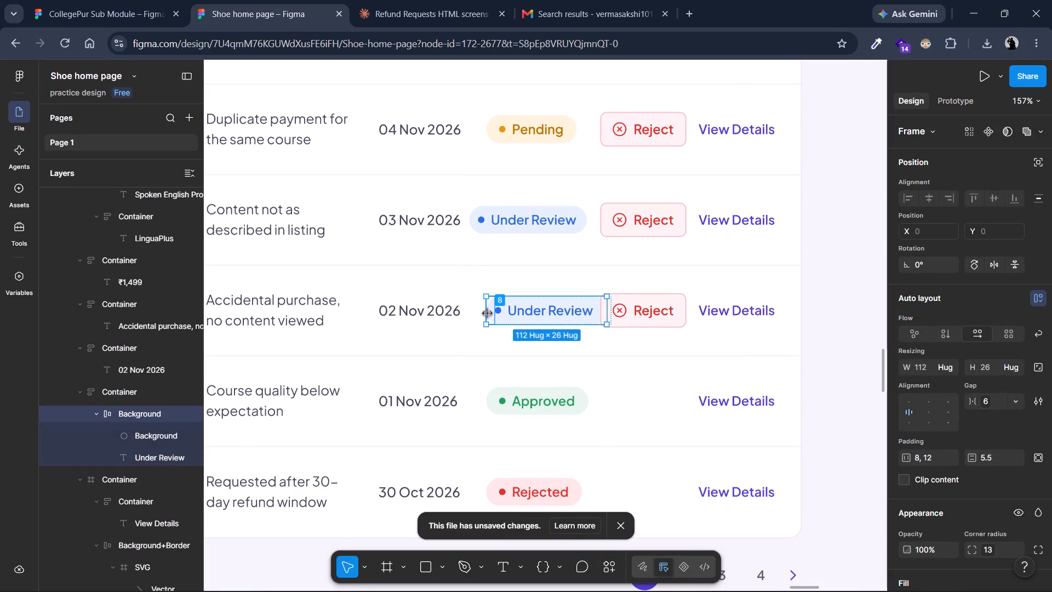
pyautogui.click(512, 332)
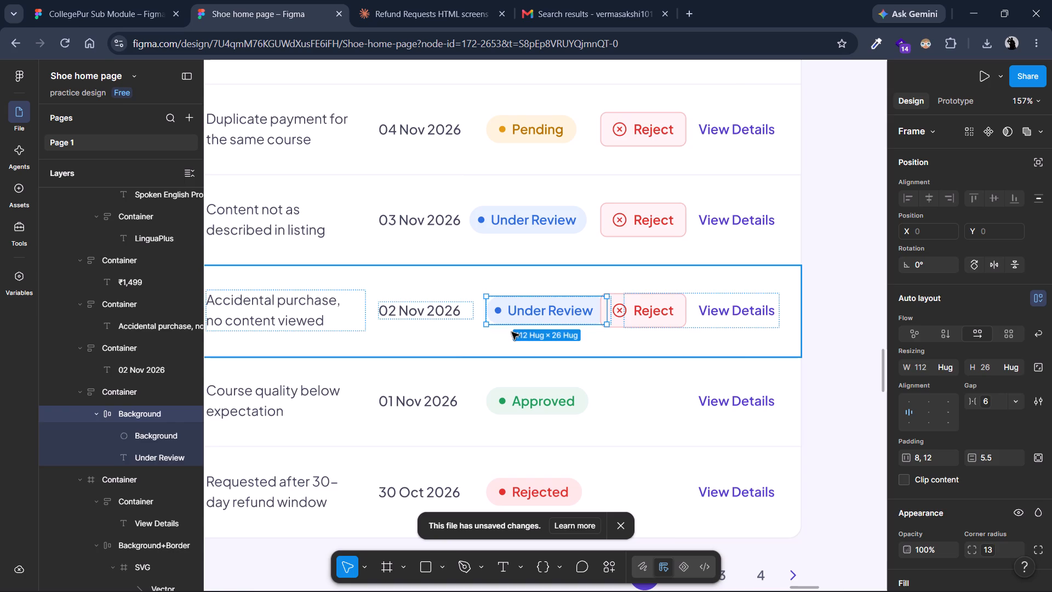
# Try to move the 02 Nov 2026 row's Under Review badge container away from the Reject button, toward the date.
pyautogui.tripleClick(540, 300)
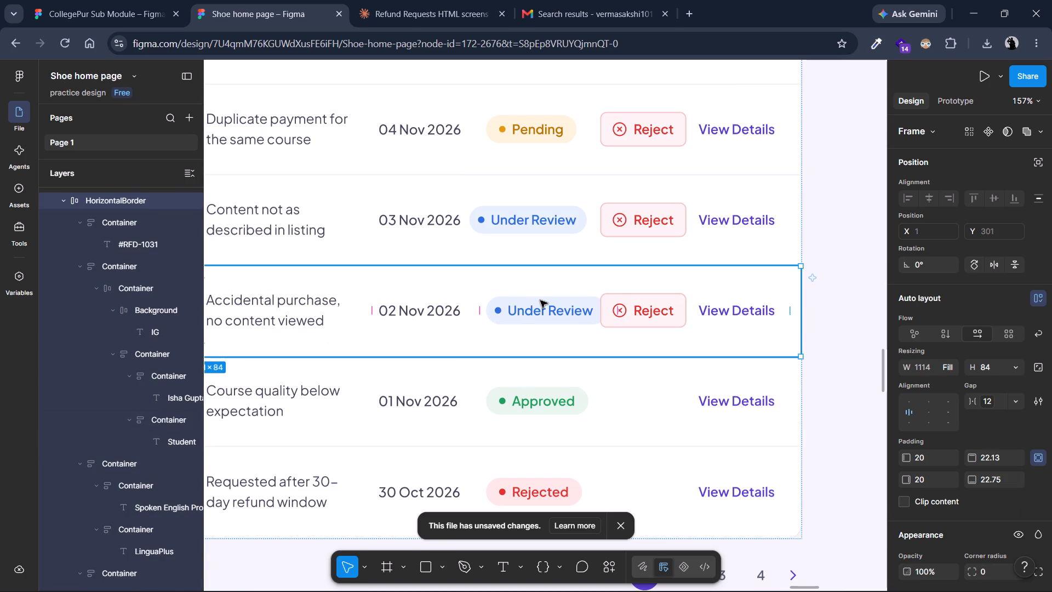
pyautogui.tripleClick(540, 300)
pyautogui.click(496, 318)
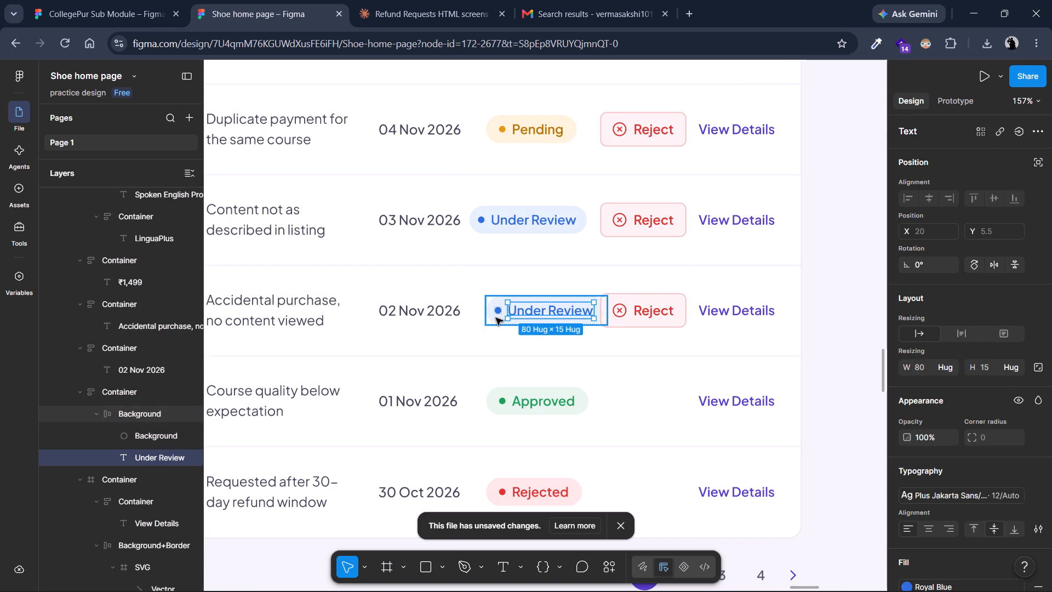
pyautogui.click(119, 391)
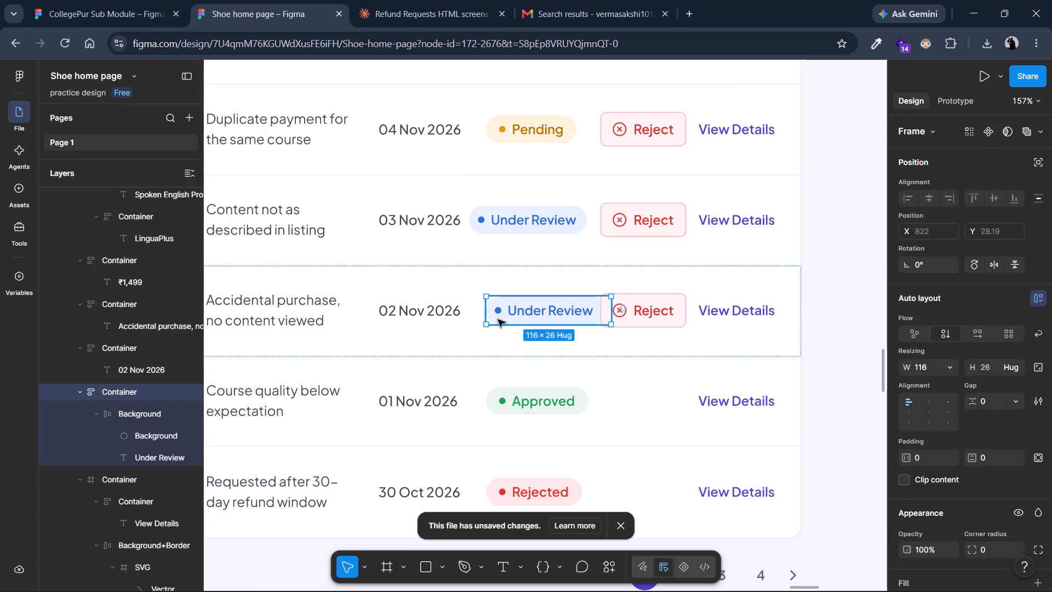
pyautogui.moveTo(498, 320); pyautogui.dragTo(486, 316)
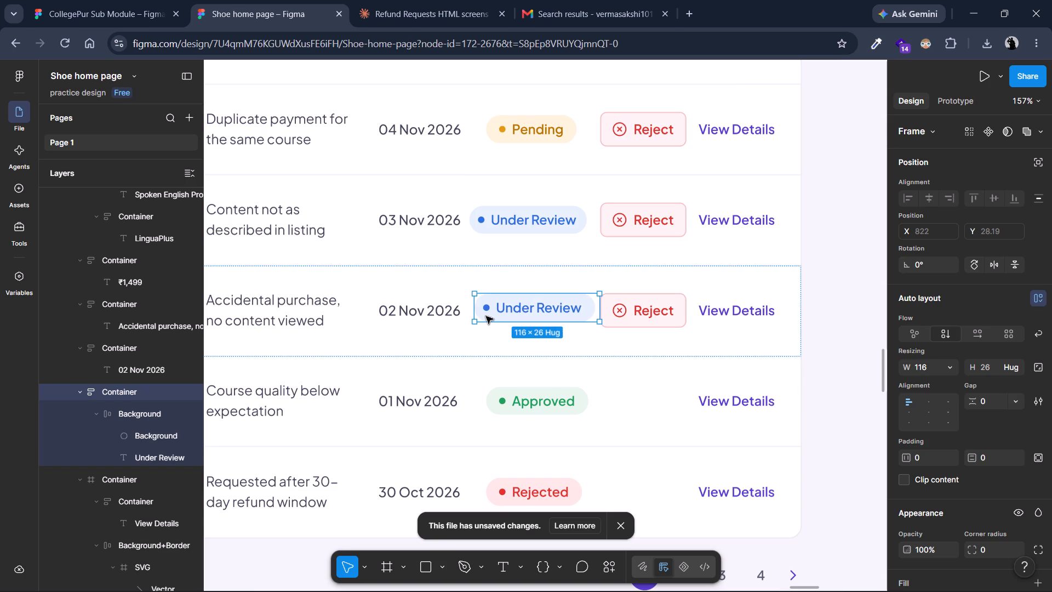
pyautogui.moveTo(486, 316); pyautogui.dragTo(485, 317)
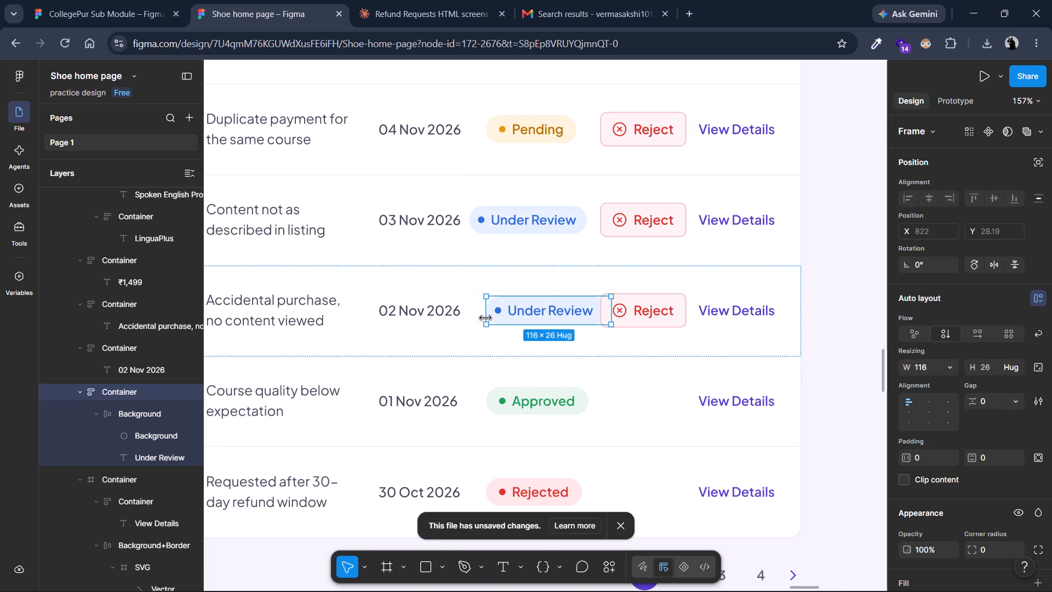
# Delete the Under Review badge together with its container from the 02 Nov 2026 row.
pyautogui.press('Delete')
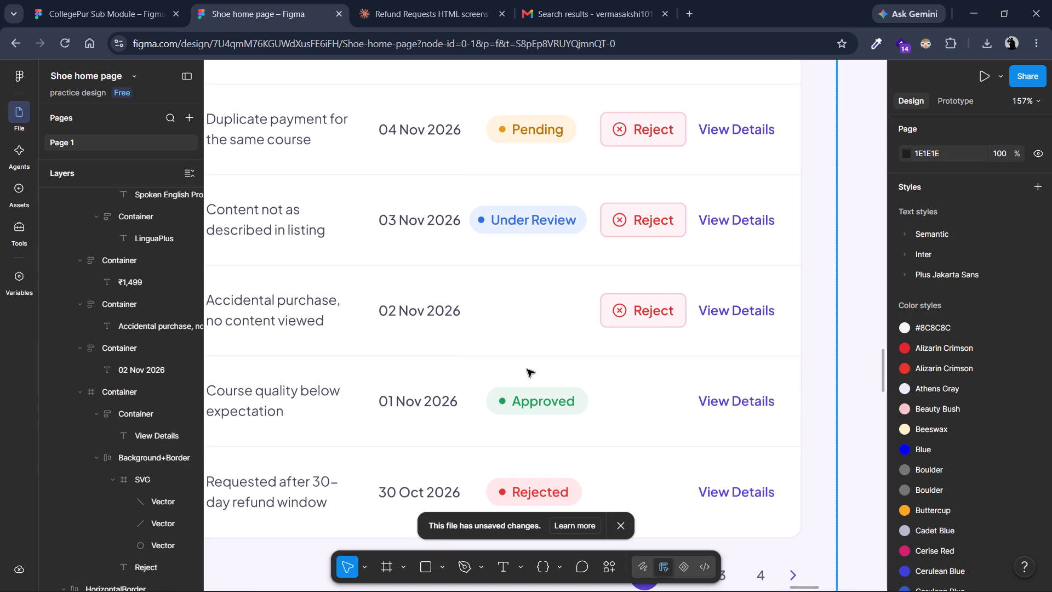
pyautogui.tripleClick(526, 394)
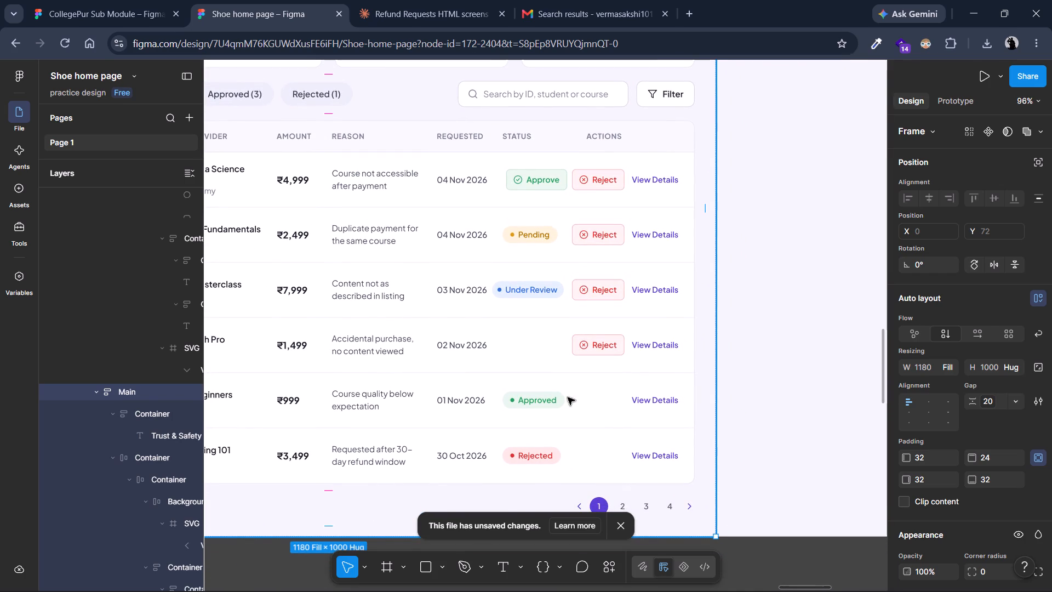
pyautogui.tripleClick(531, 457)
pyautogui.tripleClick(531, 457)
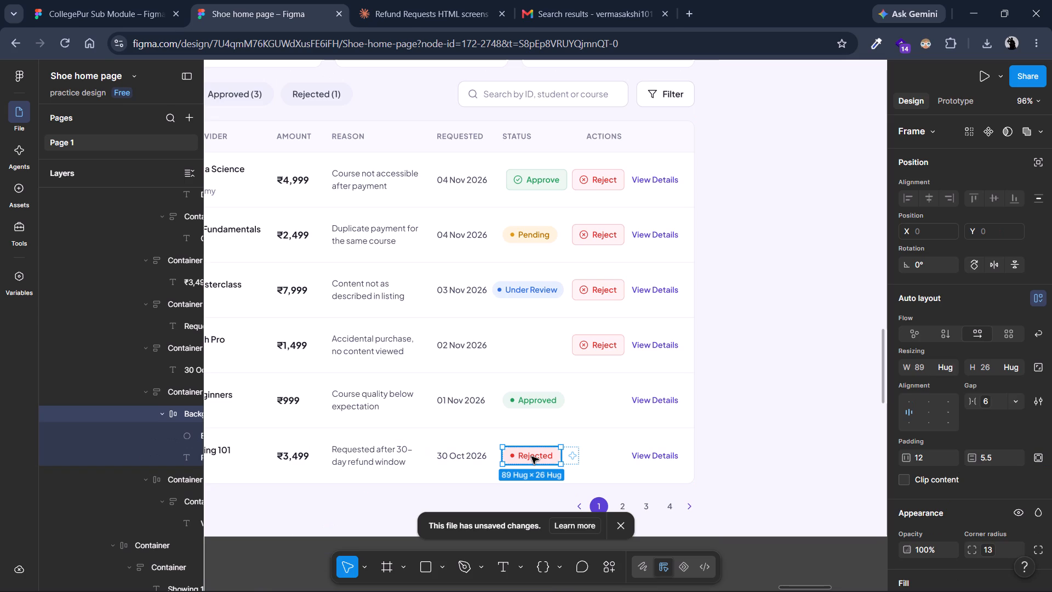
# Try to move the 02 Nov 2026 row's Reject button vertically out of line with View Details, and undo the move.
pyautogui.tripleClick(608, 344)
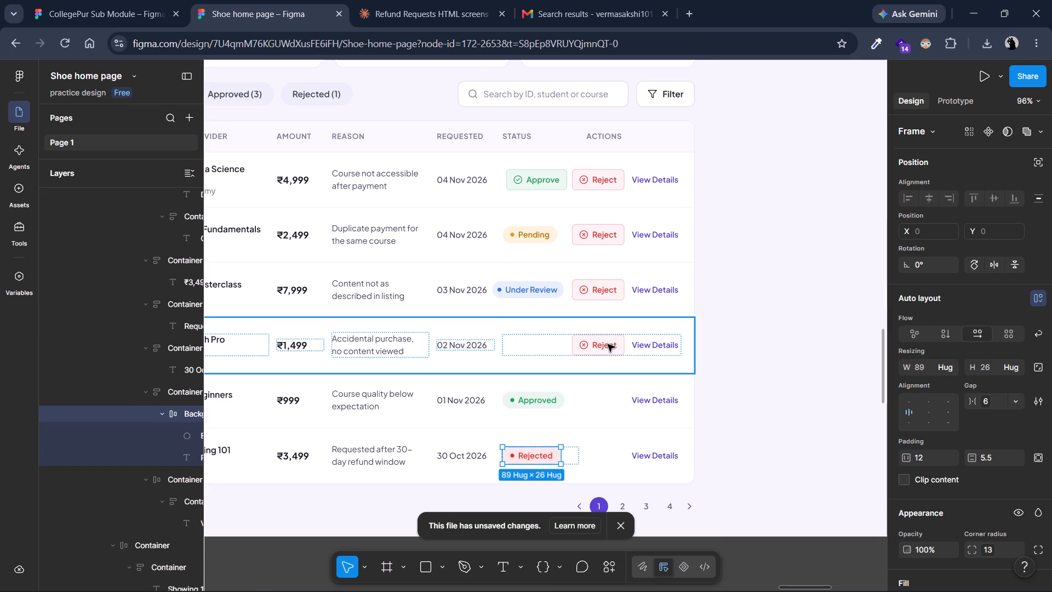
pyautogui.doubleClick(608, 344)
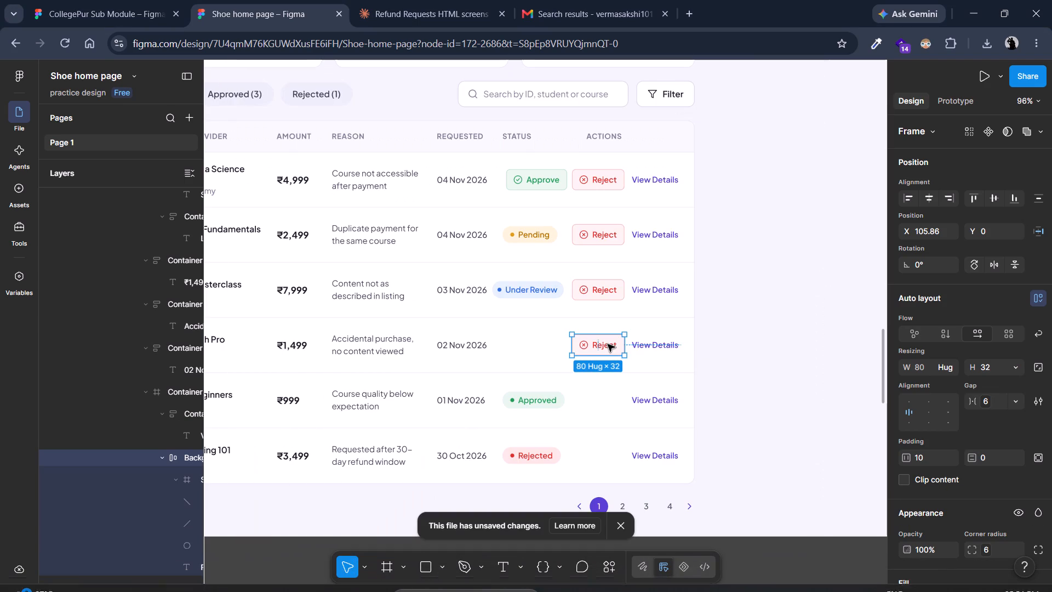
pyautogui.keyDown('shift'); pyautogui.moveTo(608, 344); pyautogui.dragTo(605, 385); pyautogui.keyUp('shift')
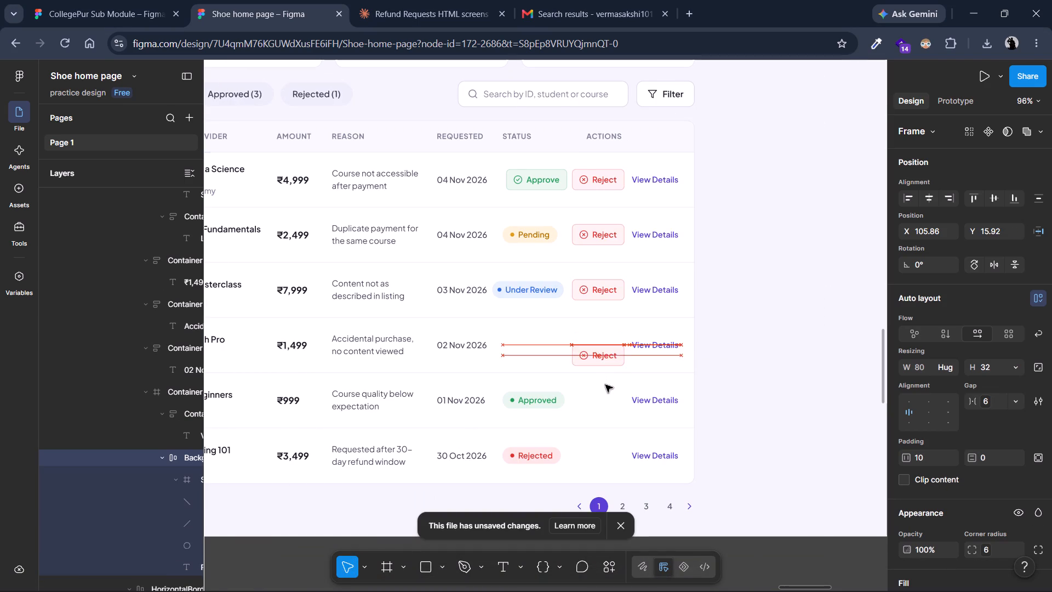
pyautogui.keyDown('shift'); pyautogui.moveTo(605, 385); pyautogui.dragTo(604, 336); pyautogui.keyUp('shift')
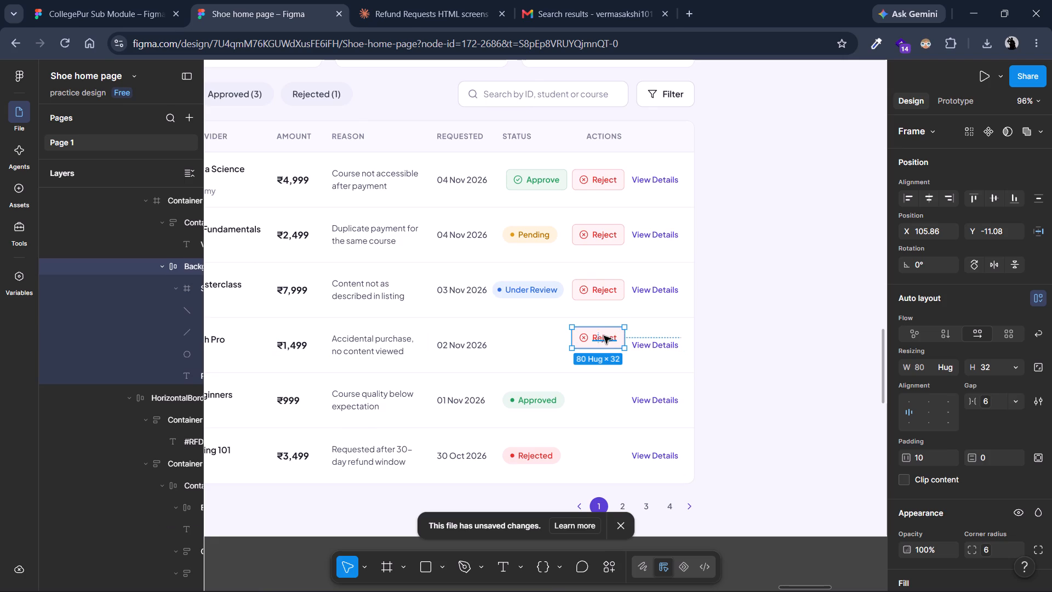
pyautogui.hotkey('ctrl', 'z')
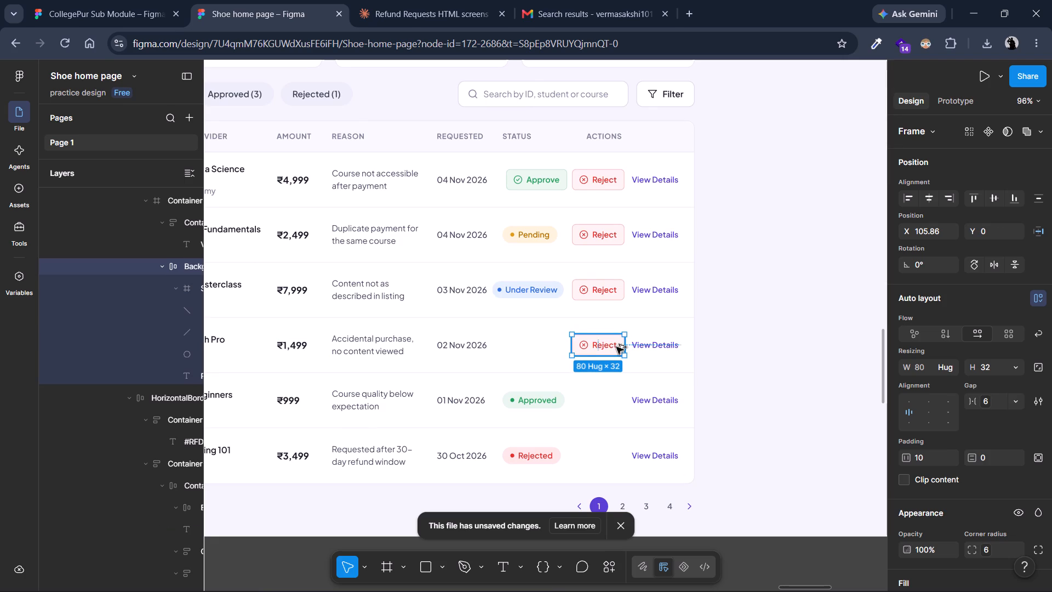
# Duplicate the 02 Nov 2026 row's Reject button into the 01 Nov 2026 row, placing the copy's label before its icon.
pyautogui.keyDown('alt'); pyautogui.moveTo(616, 347); pyautogui.dragTo(612, 399); pyautogui.keyUp('alt')
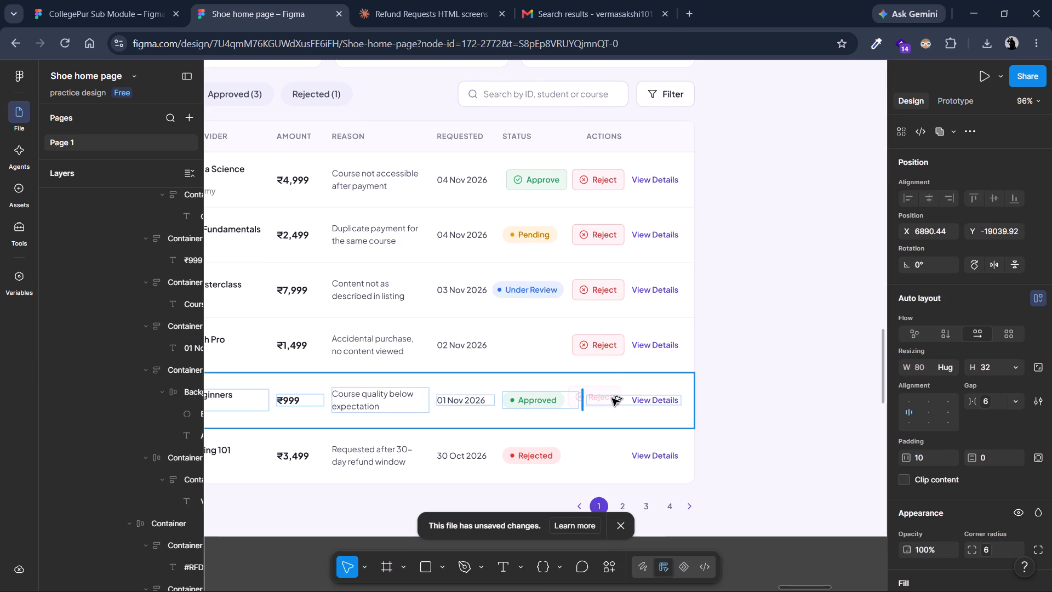
pyautogui.keyDown('alt'); pyautogui.moveTo(612, 399); pyautogui.dragTo(615, 403); pyautogui.keyUp('alt')
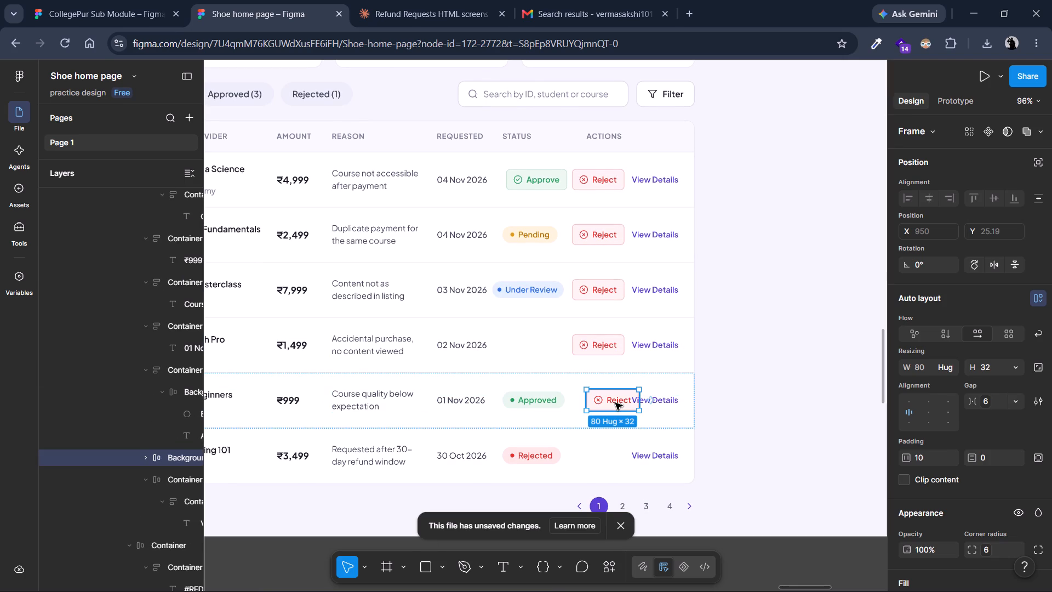
pyautogui.click(615, 403)
pyautogui.moveTo(615, 403); pyautogui.dragTo(597, 405)
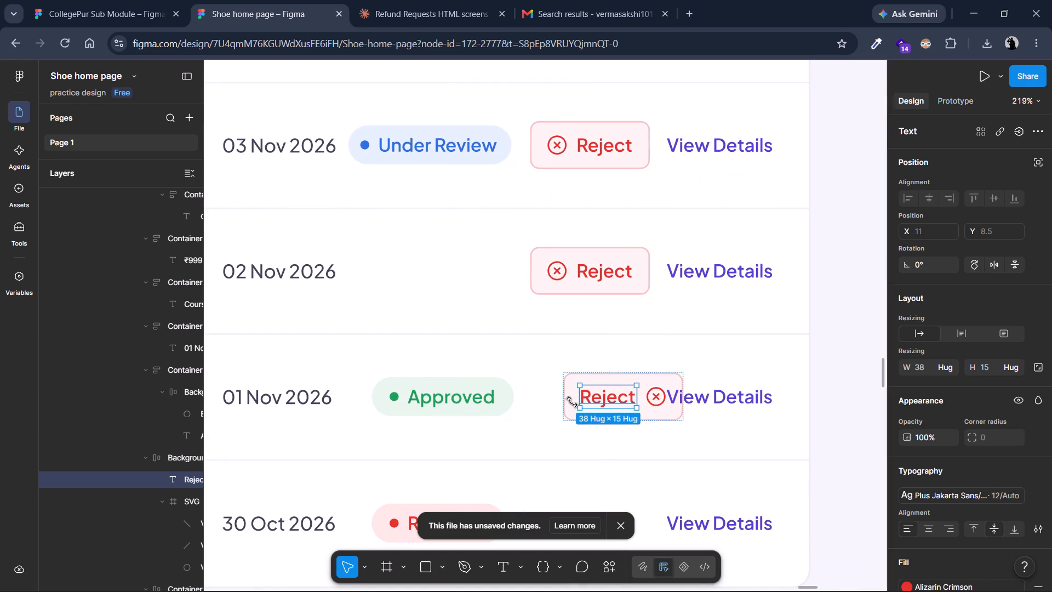
# Make the 01 Nov 2026 row's Reject button ignore auto layout and place it at about X 930, Y 22, between Approved and View Details.
pyautogui.moveTo(573, 375); pyautogui.dragTo(548, 376)
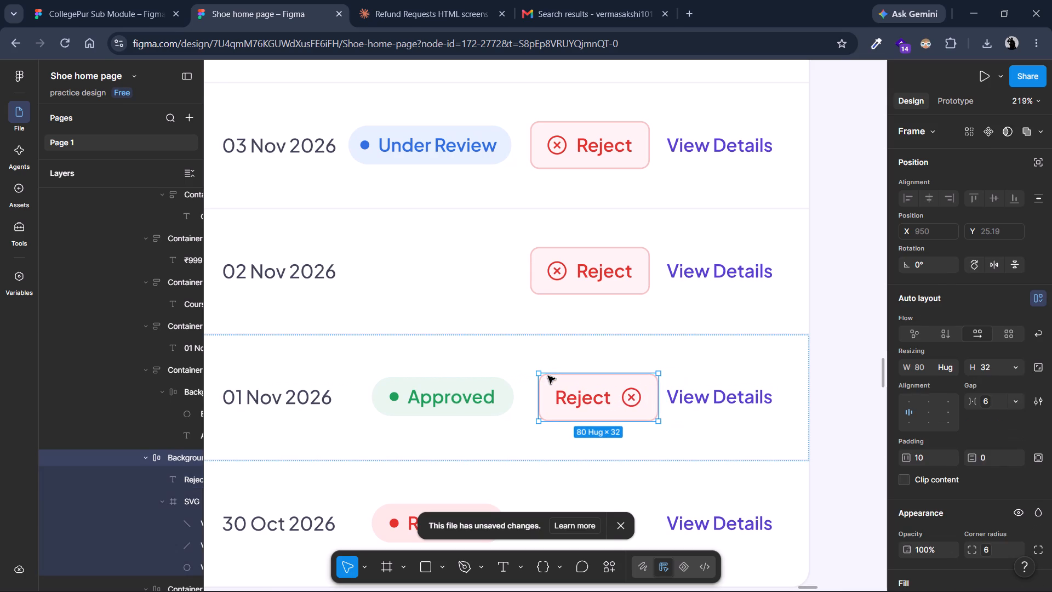
pyautogui.moveTo(548, 376); pyautogui.dragTo(546, 374)
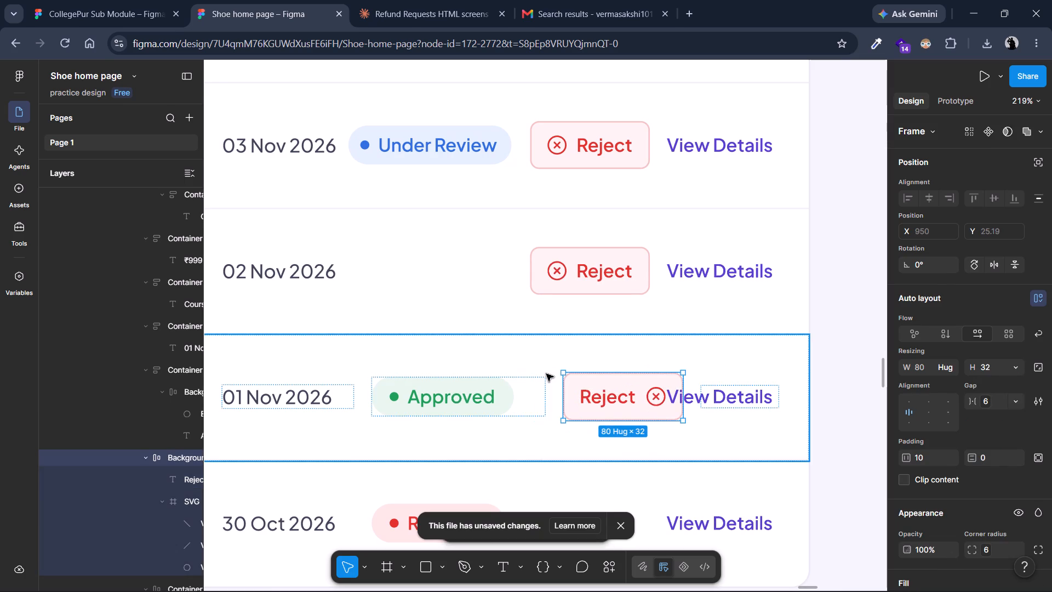
pyautogui.click(1032, 159)
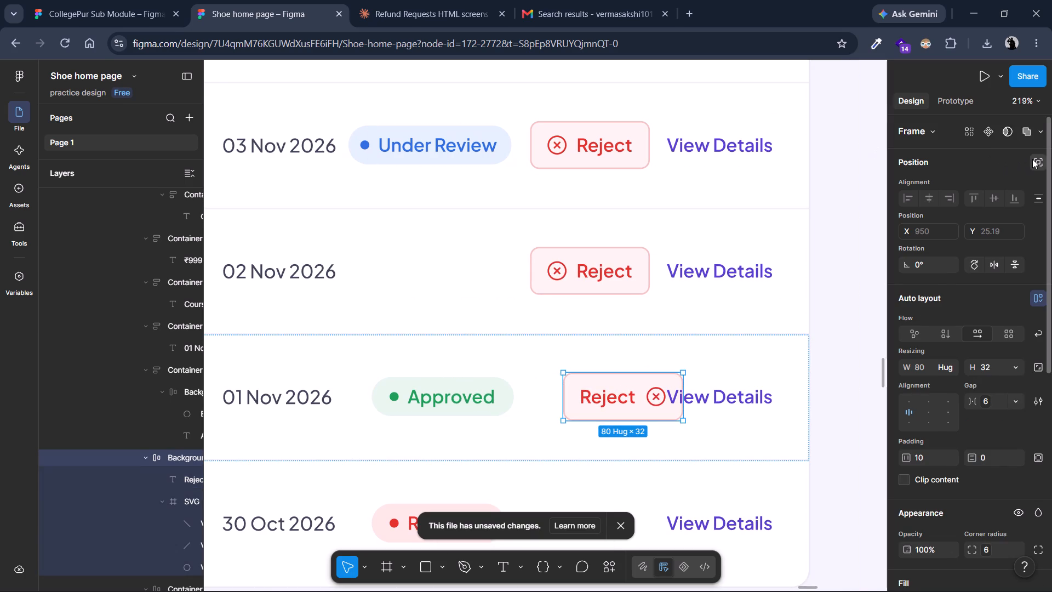
pyautogui.moveTo(580, 378); pyautogui.dragTo(579, 378)
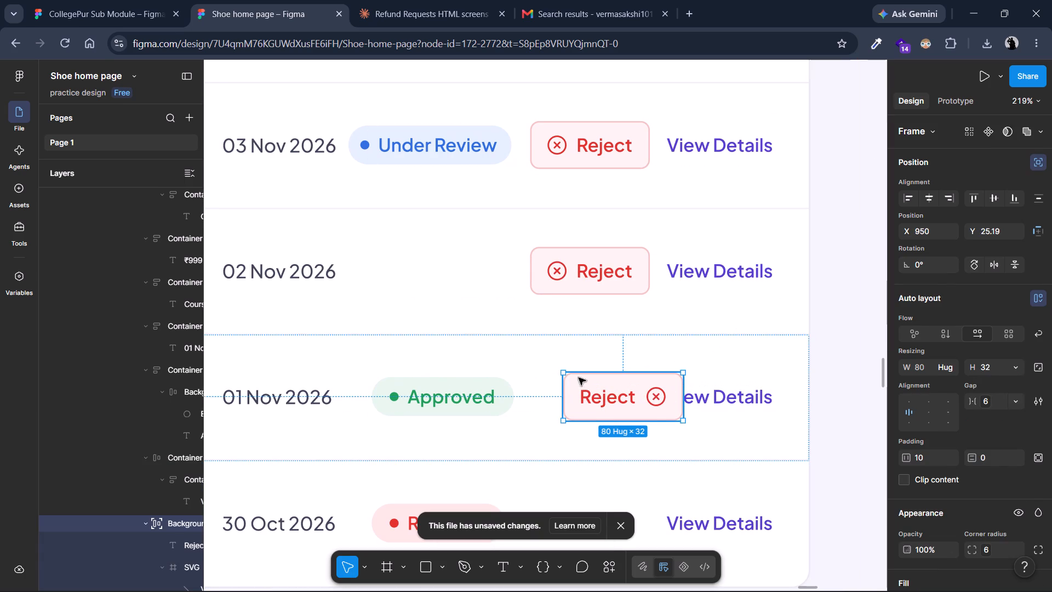
pyautogui.moveTo(579, 378); pyautogui.dragTo(552, 374)
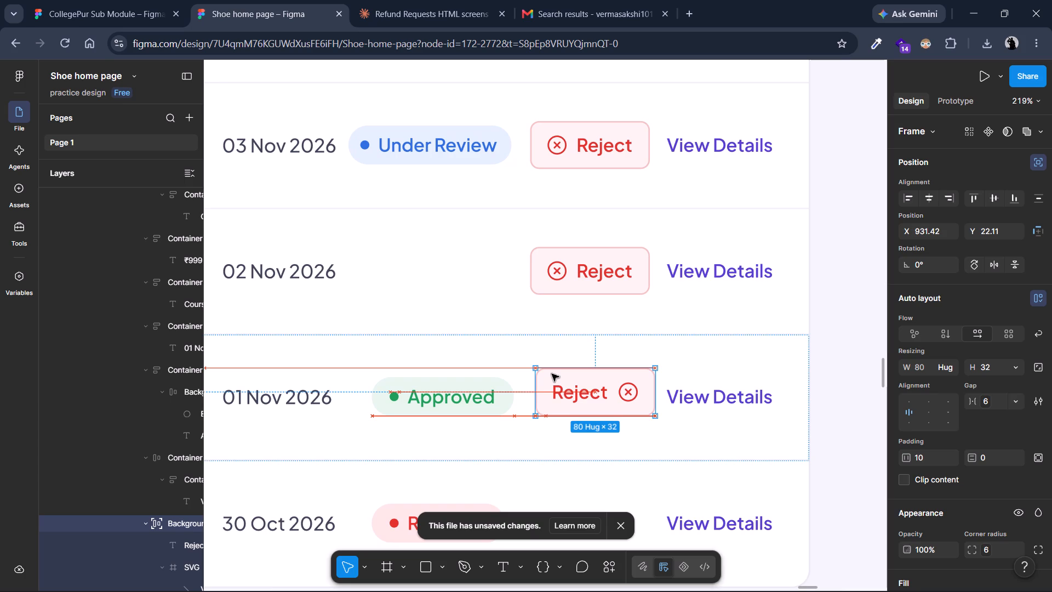
pyautogui.moveTo(552, 374); pyautogui.dragTo(551, 372)
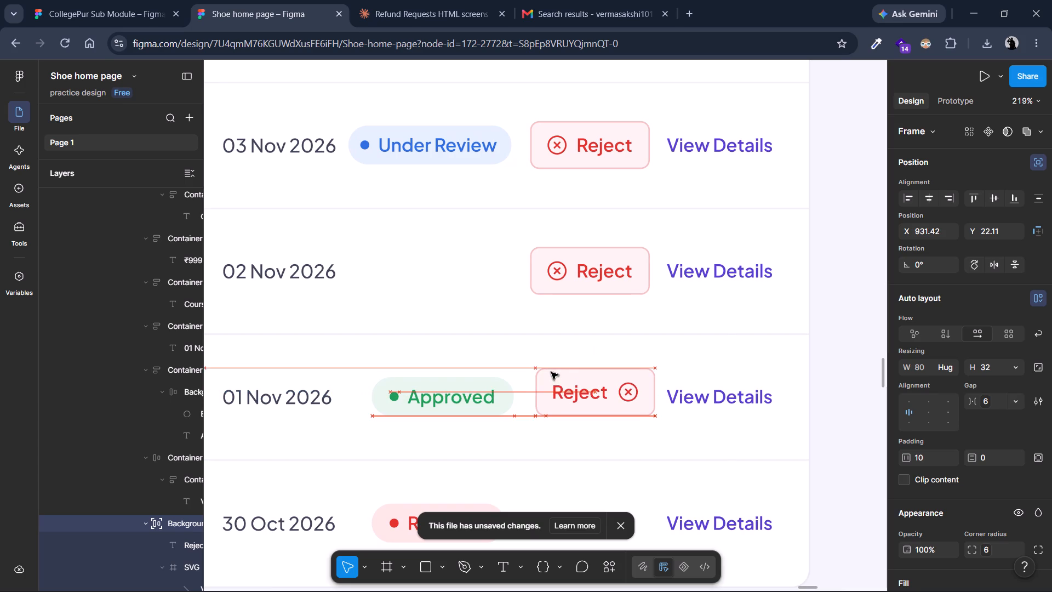
pyautogui.moveTo(551, 372); pyautogui.dragTo(551, 372)
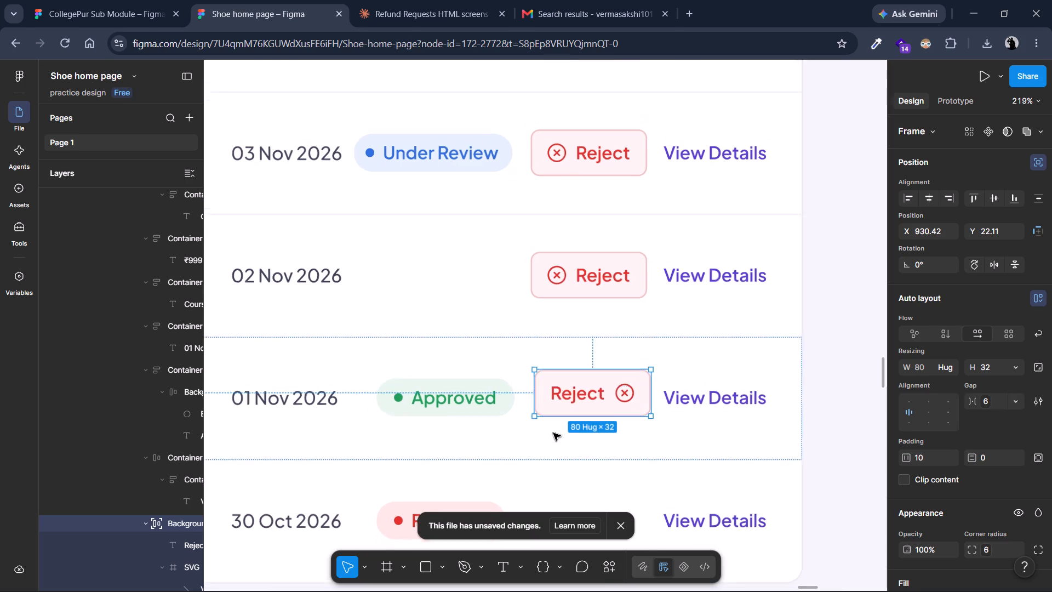
# Duplicate the first row's Approve button into the 02 Nov 2026 row at about X 0, Y -1, beside its Reject button.
pyautogui.scroll(-2, 553, 433)
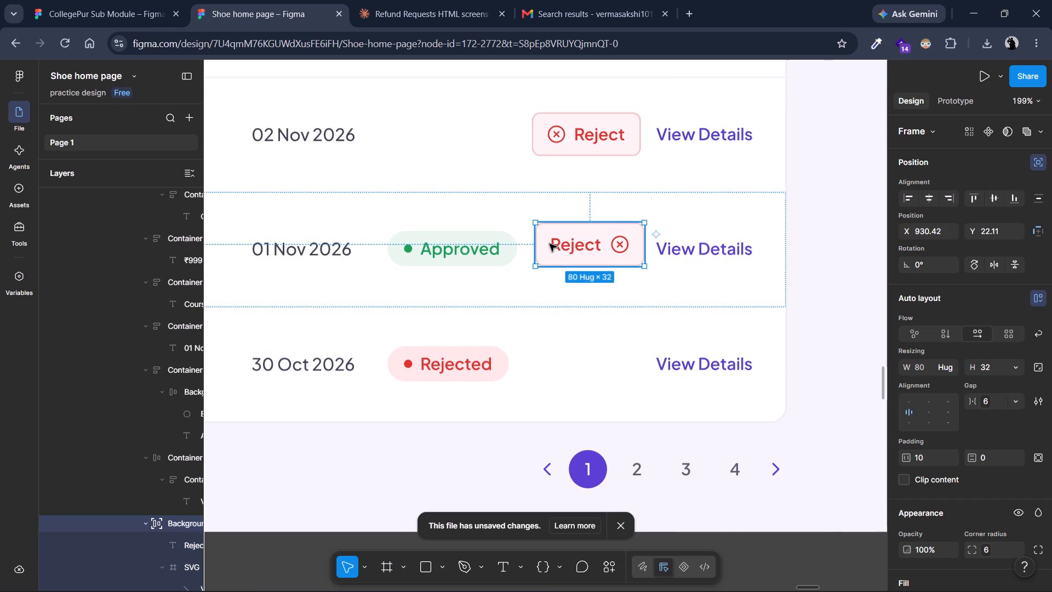
pyautogui.scroll(1, 550, 244)
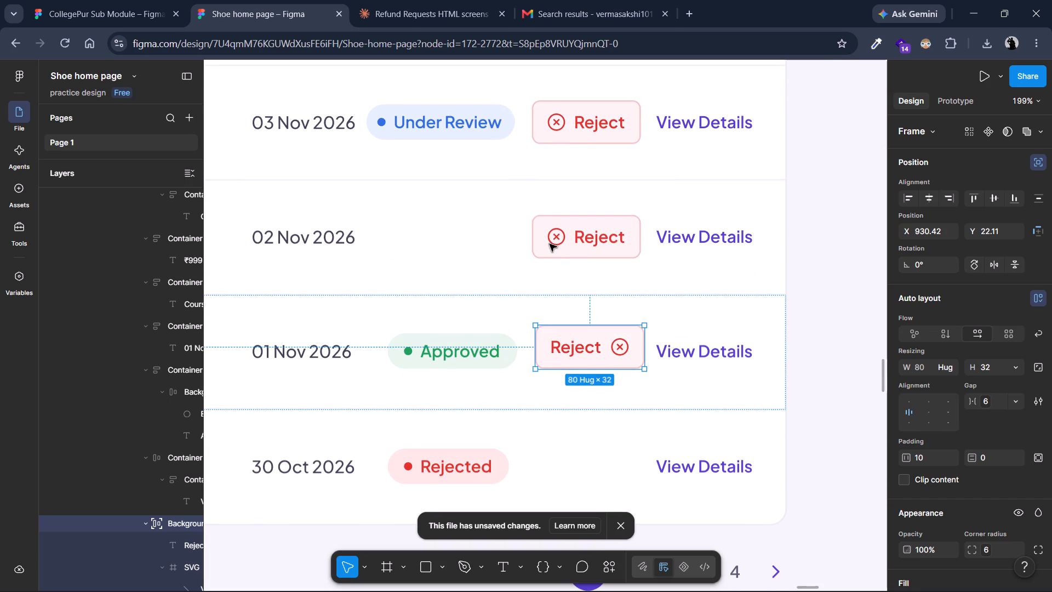
pyautogui.scroll(1, 556, 274)
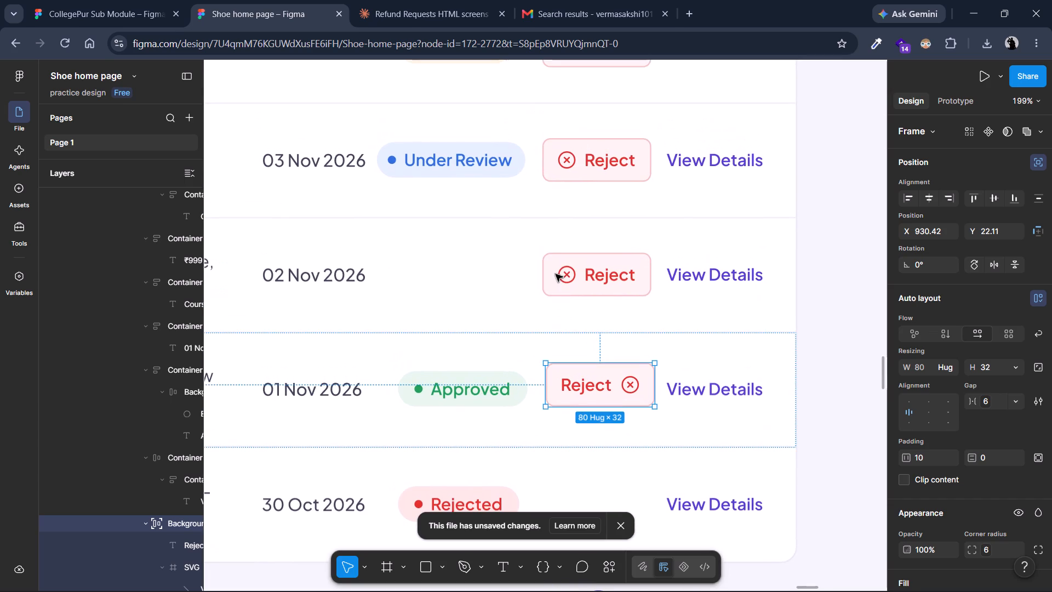
pyautogui.scroll(2, 556, 274)
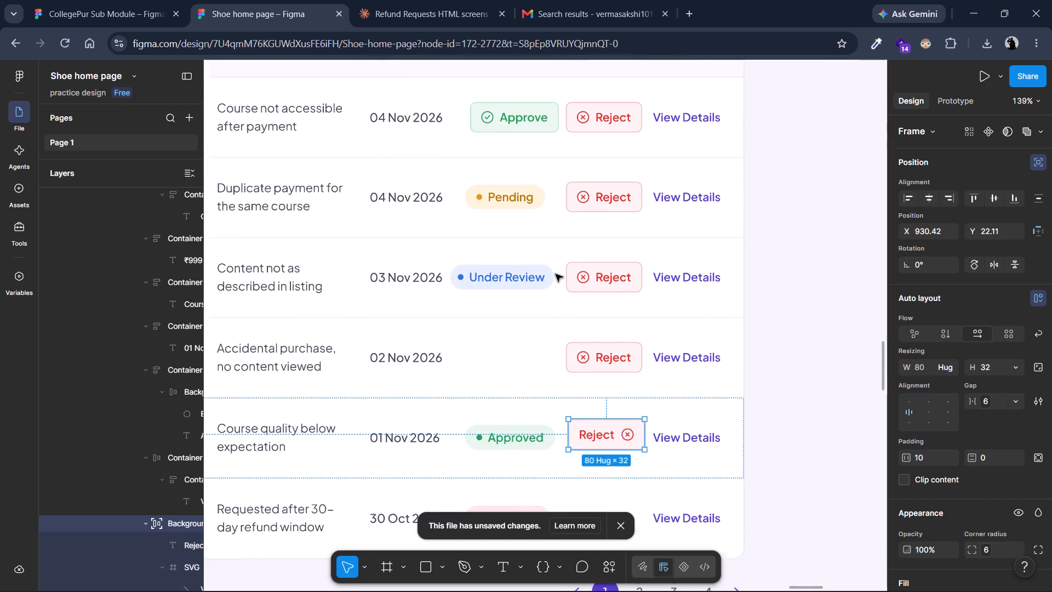
pyautogui.scroll(1, 556, 274)
pyautogui.tripleClick(546, 129)
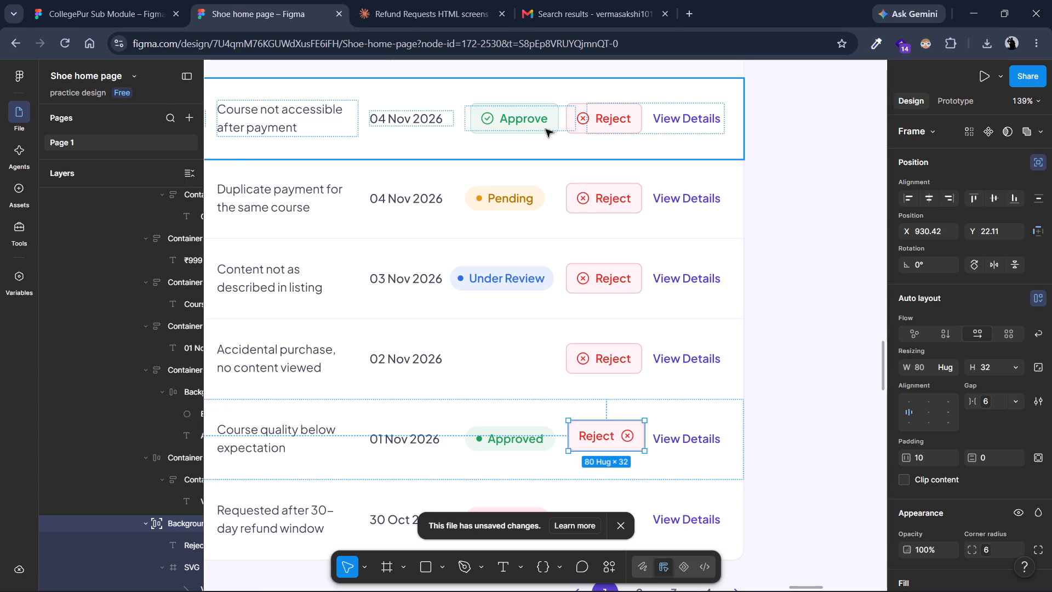
pyautogui.click(546, 129)
pyautogui.tripleClick(546, 129)
pyautogui.click(546, 129)
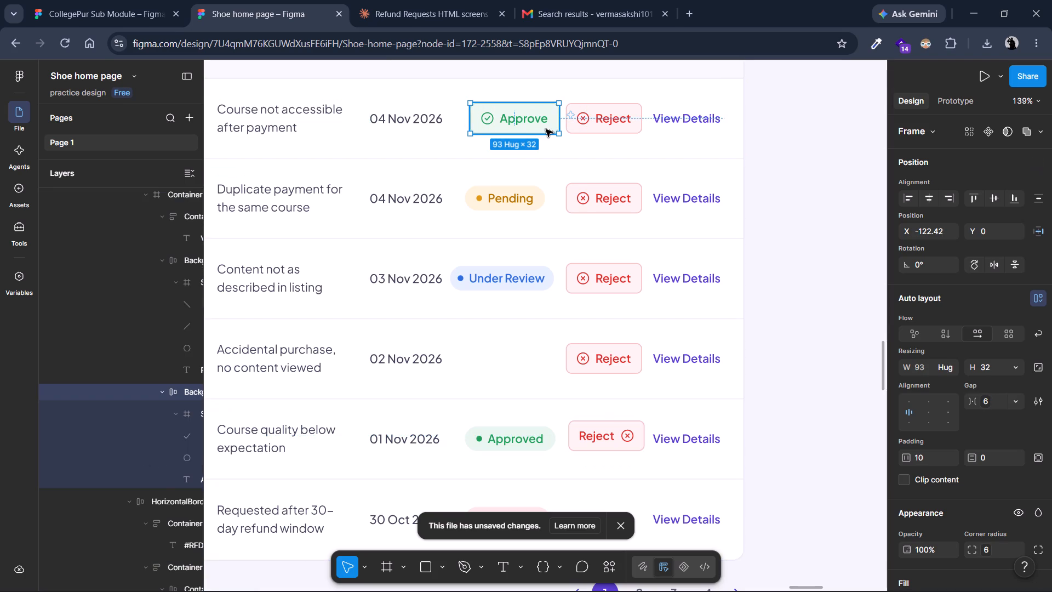
pyautogui.keyDown('alt'); pyautogui.moveTo(546, 129); pyautogui.dragTo(527, 286); pyautogui.keyUp('alt')
pyautogui.keyDown('alt'); pyautogui.moveTo(527, 286); pyautogui.dragTo(527, 360); pyautogui.keyUp('alt')
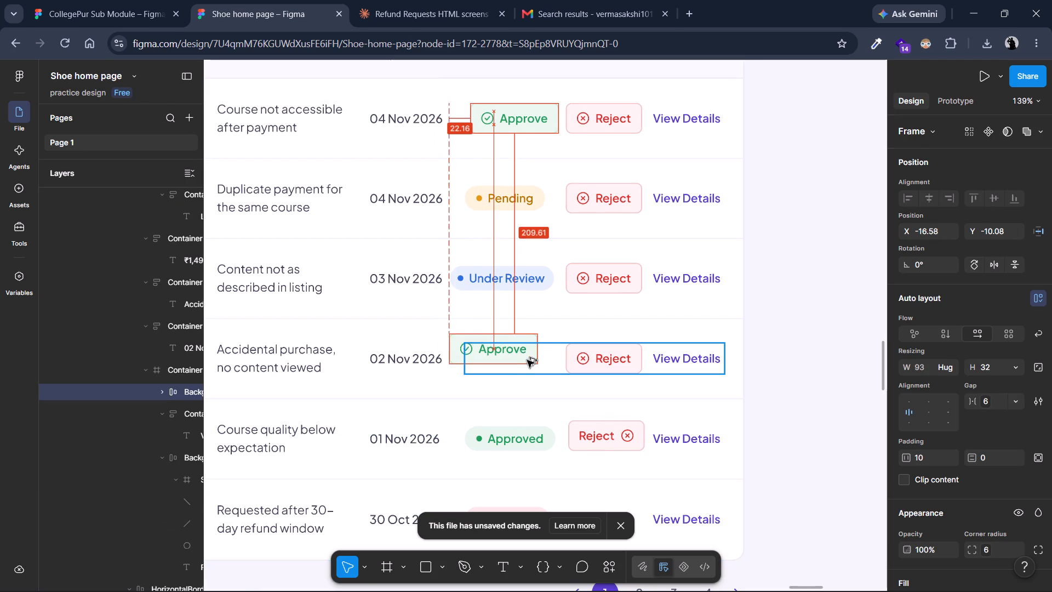
pyautogui.keyDown('alt'); pyautogui.moveTo(527, 360); pyautogui.dragTo(536, 357); pyautogui.keyUp('alt')
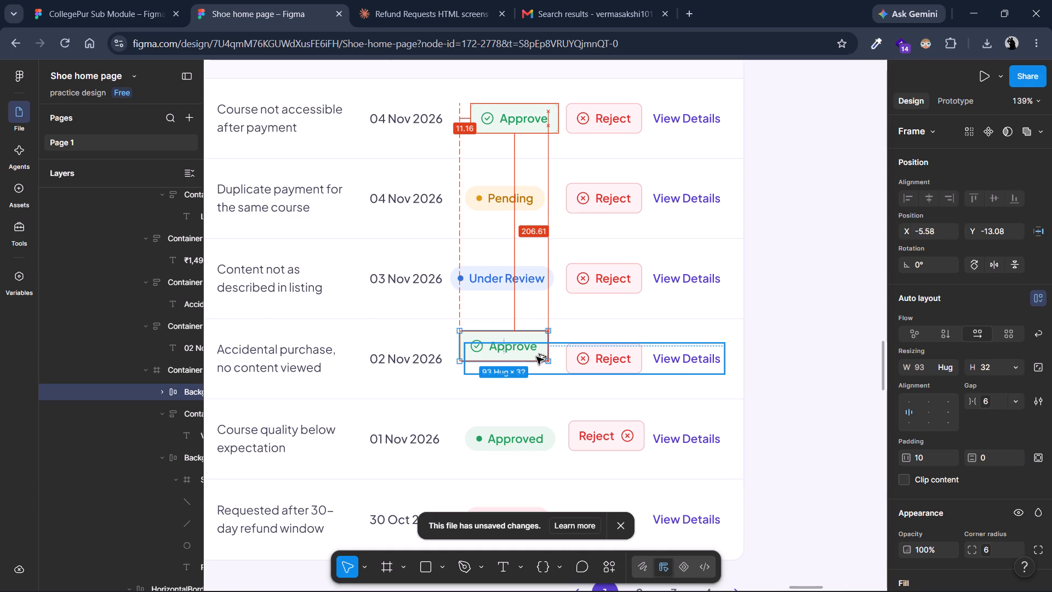
pyautogui.keyDown('alt'); pyautogui.moveTo(536, 357); pyautogui.dragTo(542, 362); pyautogui.keyUp('alt')
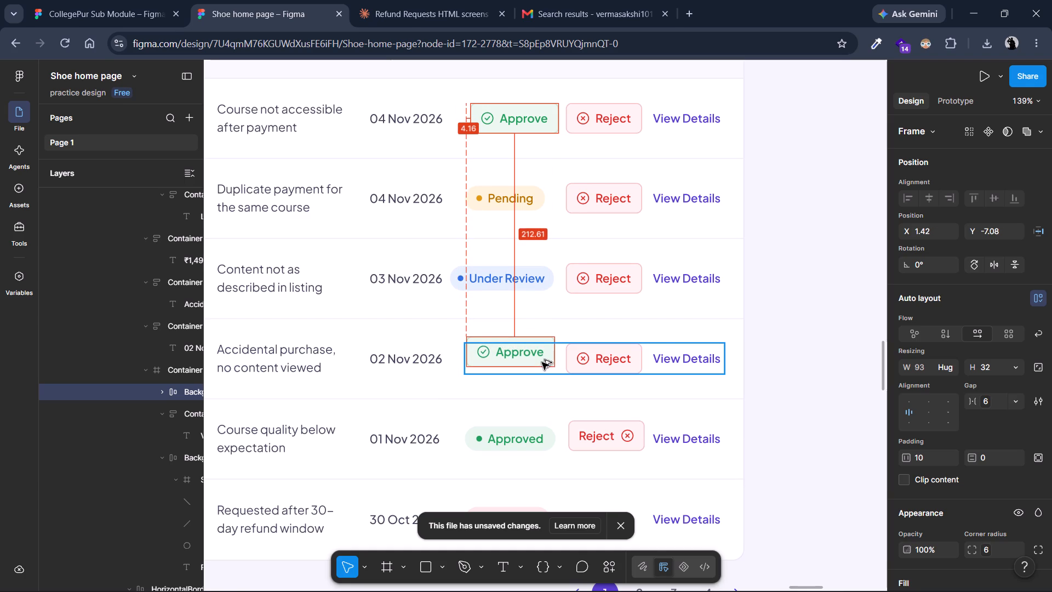
pyautogui.keyDown('alt'); pyautogui.moveTo(542, 362); pyautogui.dragTo(541, 368); pyautogui.keyUp('alt')
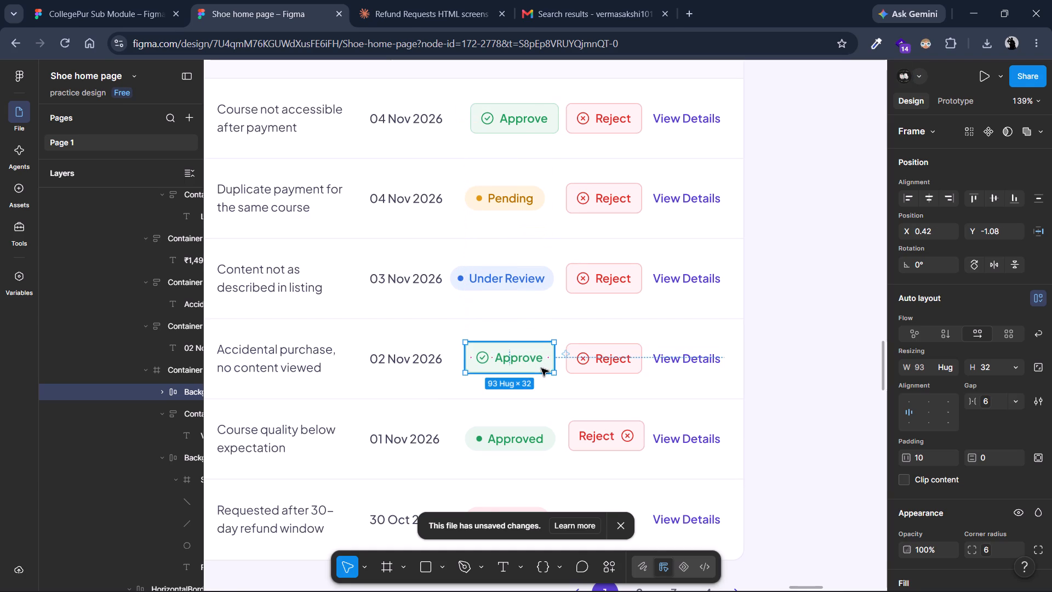
pyautogui.click(813, 277)
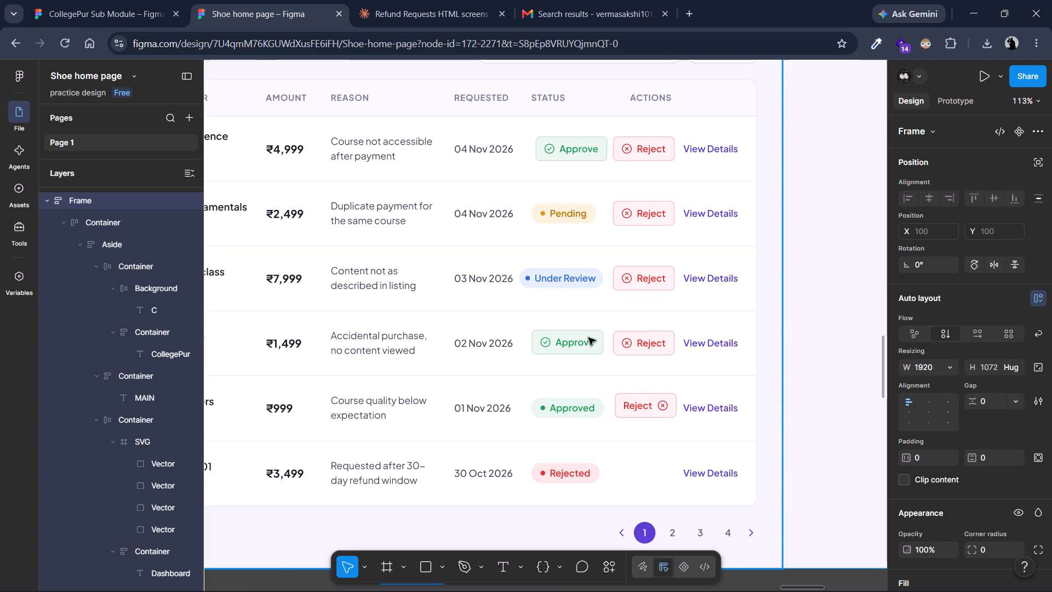
pyautogui.tripleClick(600, 341)
pyautogui.click(600, 341)
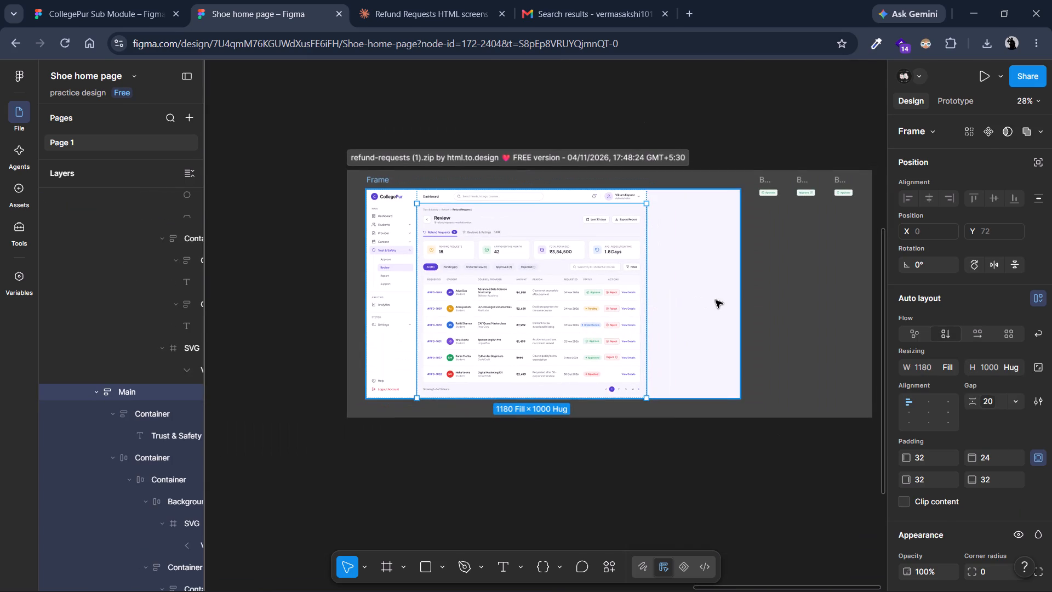
# Narrow the outer Refund Requests frame to a width of 1462, trimming the empty area beside the content.
pyautogui.click(716, 300)
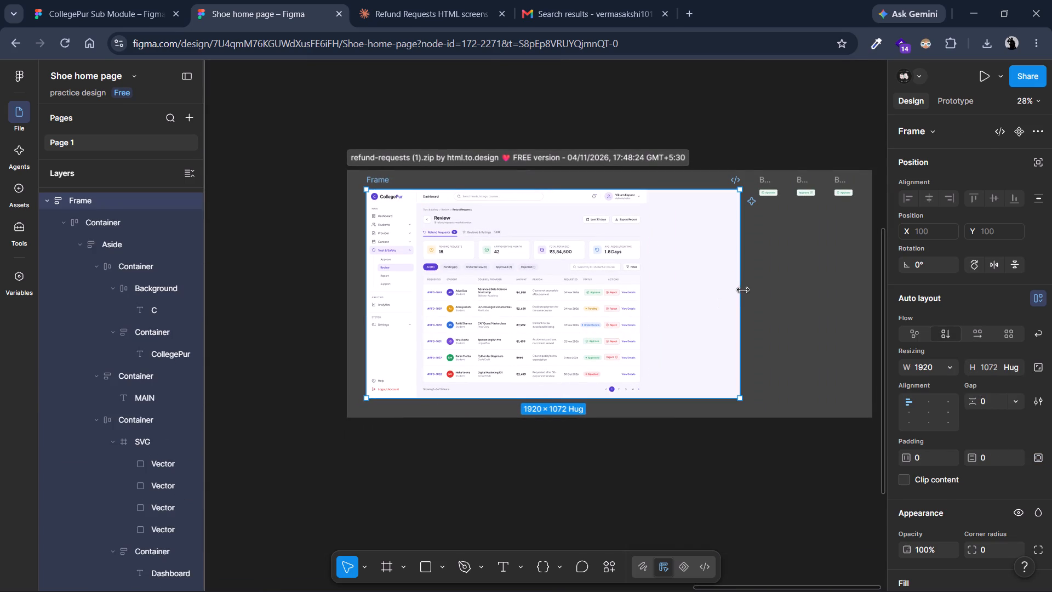
pyautogui.moveTo(743, 290); pyautogui.dragTo(651, 297)
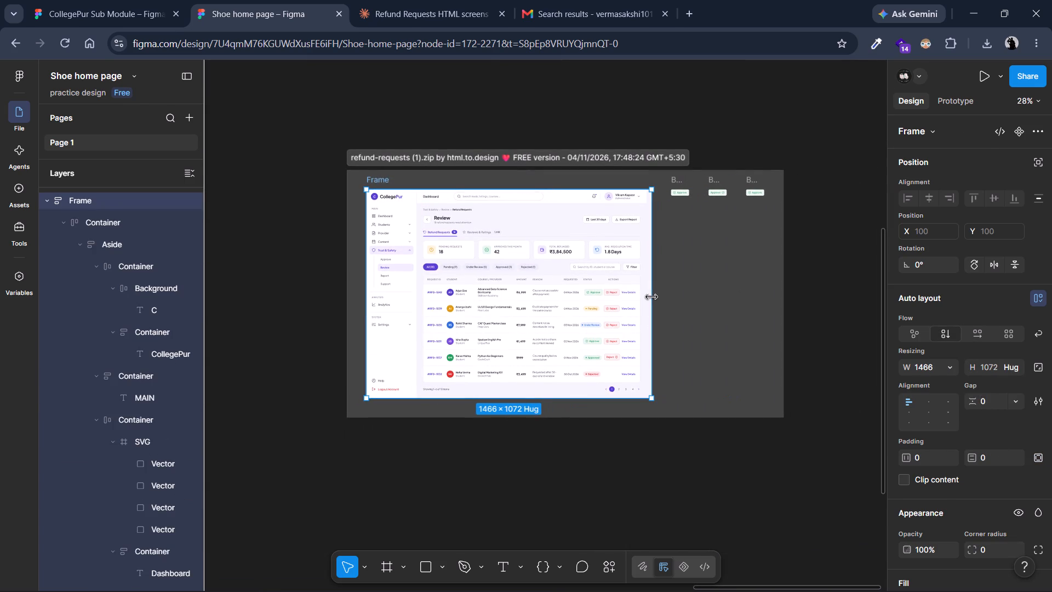
pyautogui.moveTo(651, 297); pyautogui.dragTo(651, 300)
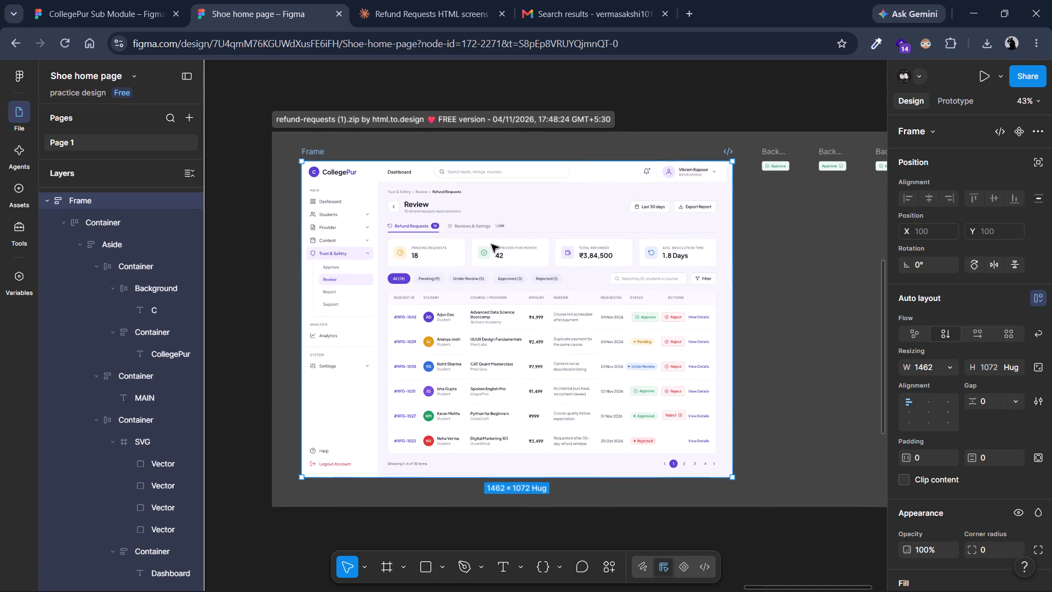
# Duplicate the 01 Nov 2026 row's Reject button into the 30 Oct 2026 row at about X 931, Y 29, between Rejected and View Details.
pyautogui.scroll(-2, 609, 303)
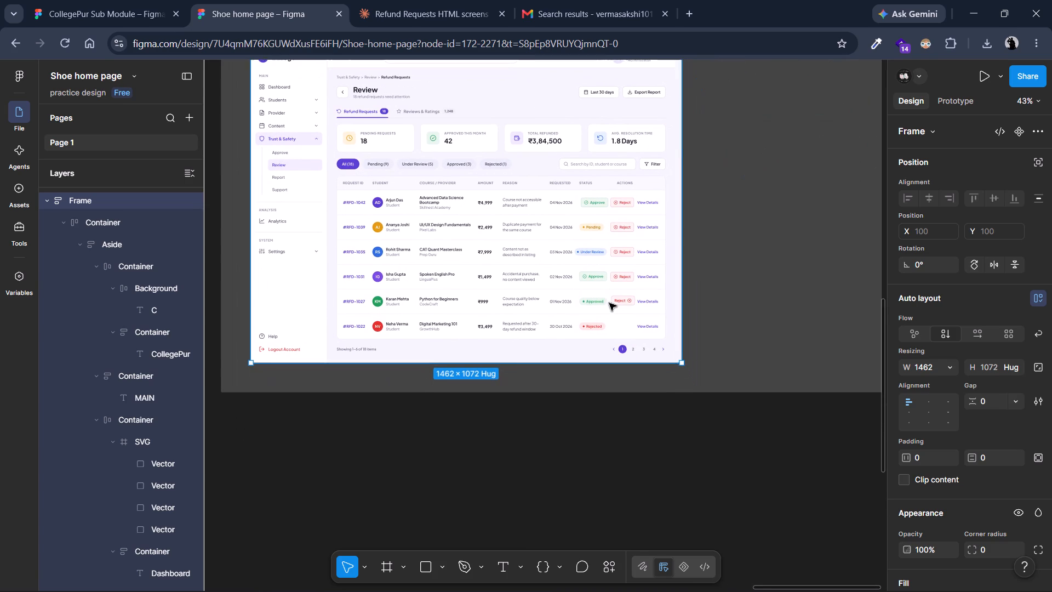
pyautogui.scroll(-1, 609, 303)
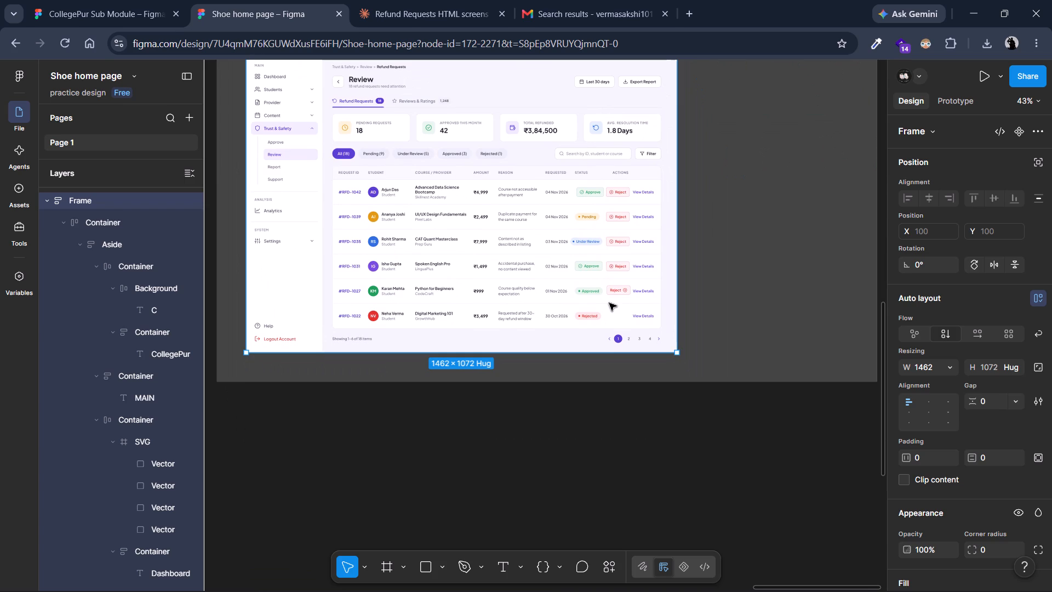
pyautogui.hscroll(-1, 609, 303)
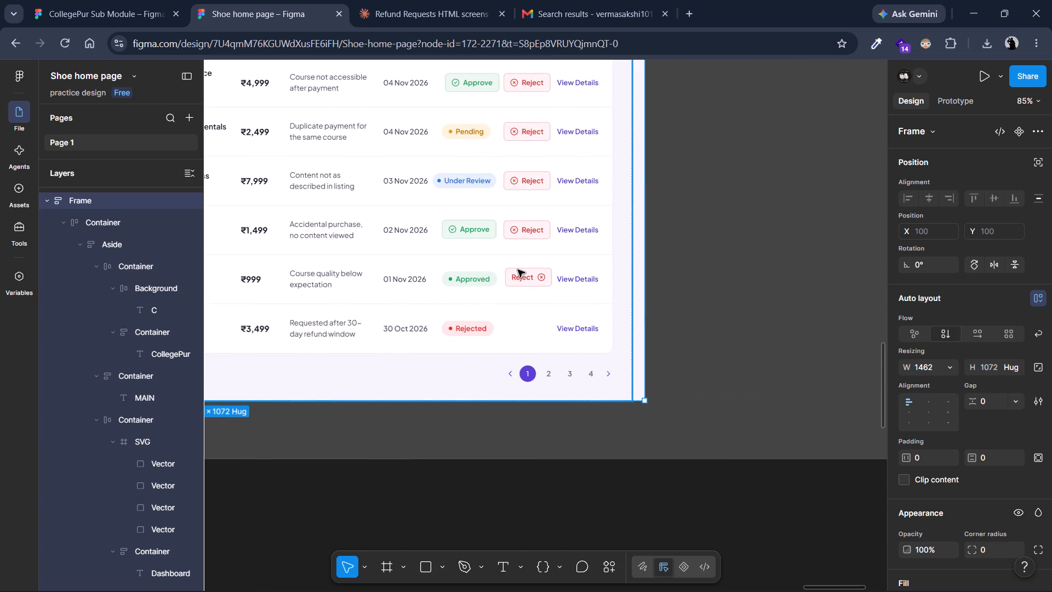
pyautogui.tripleClick(531, 277)
pyautogui.tripleClick(531, 277)
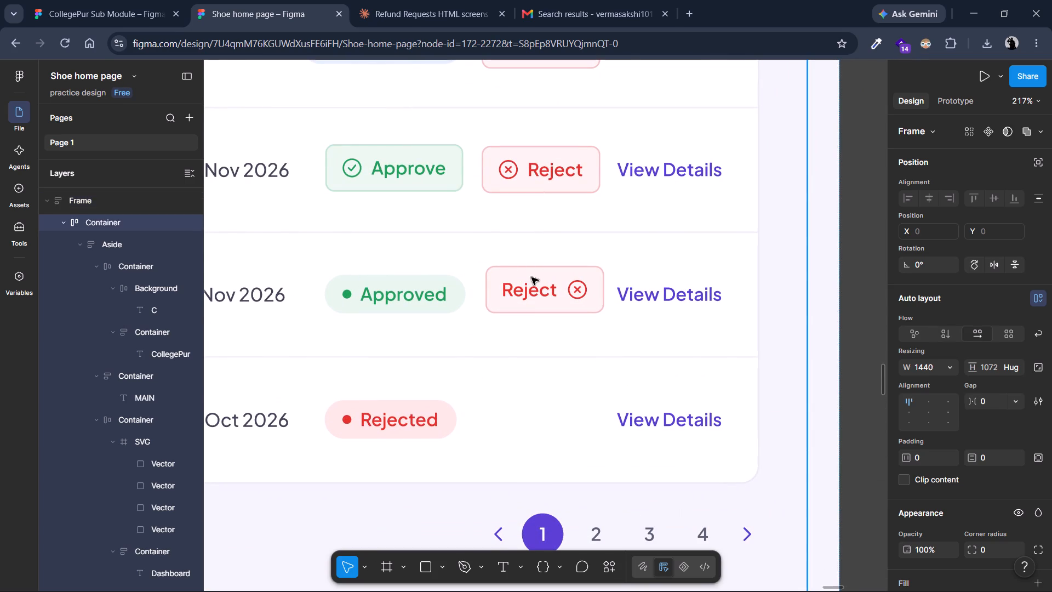
pyautogui.tripleClick(531, 277)
pyautogui.doubleClick(531, 277)
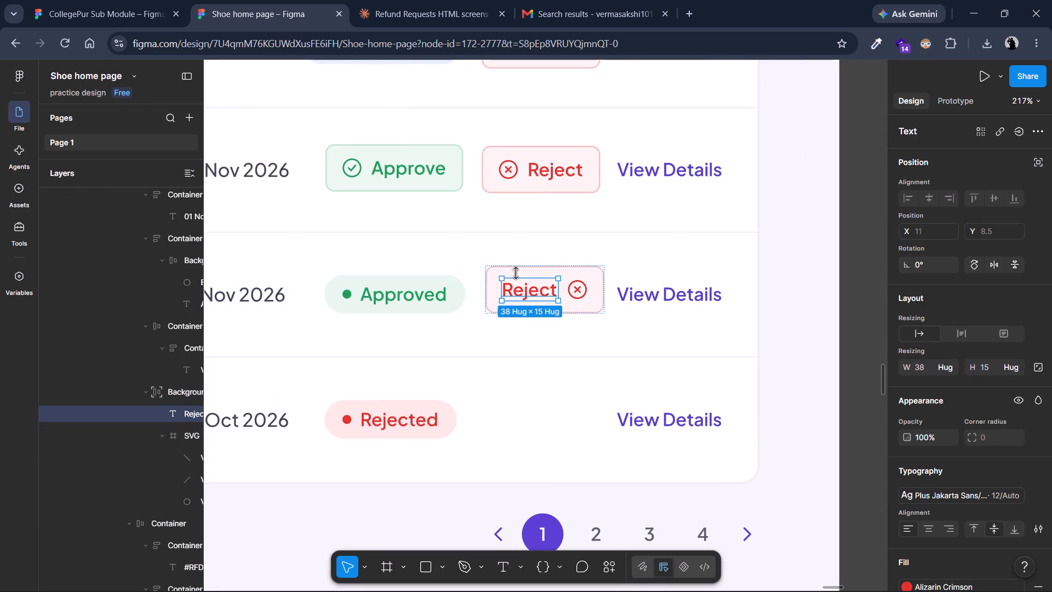
pyautogui.click(510, 269)
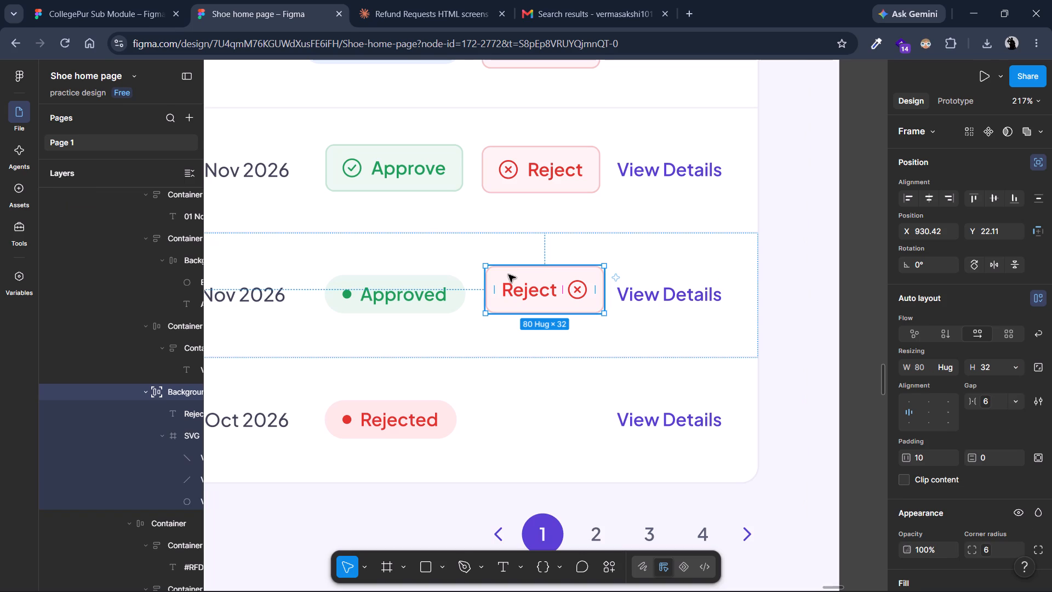
pyautogui.keyDown('alt'); pyautogui.moveTo(508, 275); pyautogui.dragTo(510, 409); pyautogui.keyUp('alt')
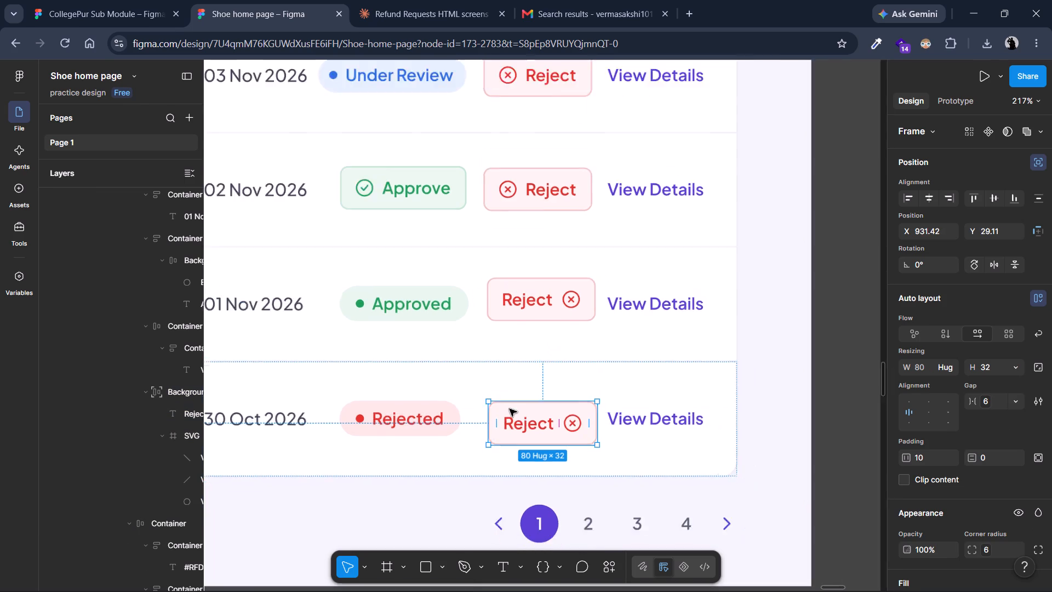
# Move the finished Refund Requests frame out of the html.to.design section onto the empty canvas at about X 6581, Y -21300.
pyautogui.scroll(2, 513, 397)
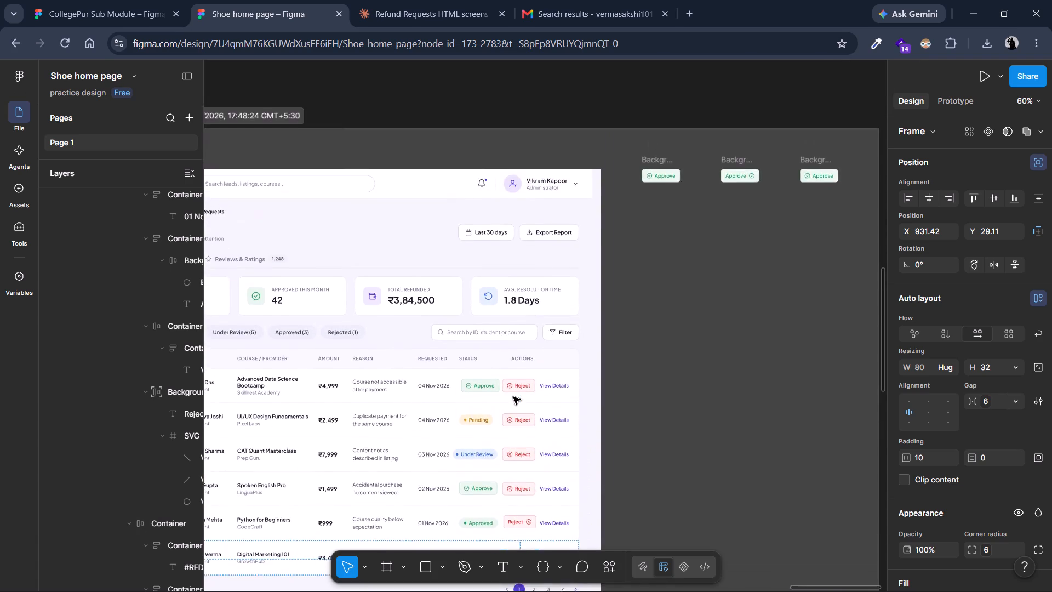
pyautogui.moveTo(254, 272); pyautogui.dragTo(379, 132)
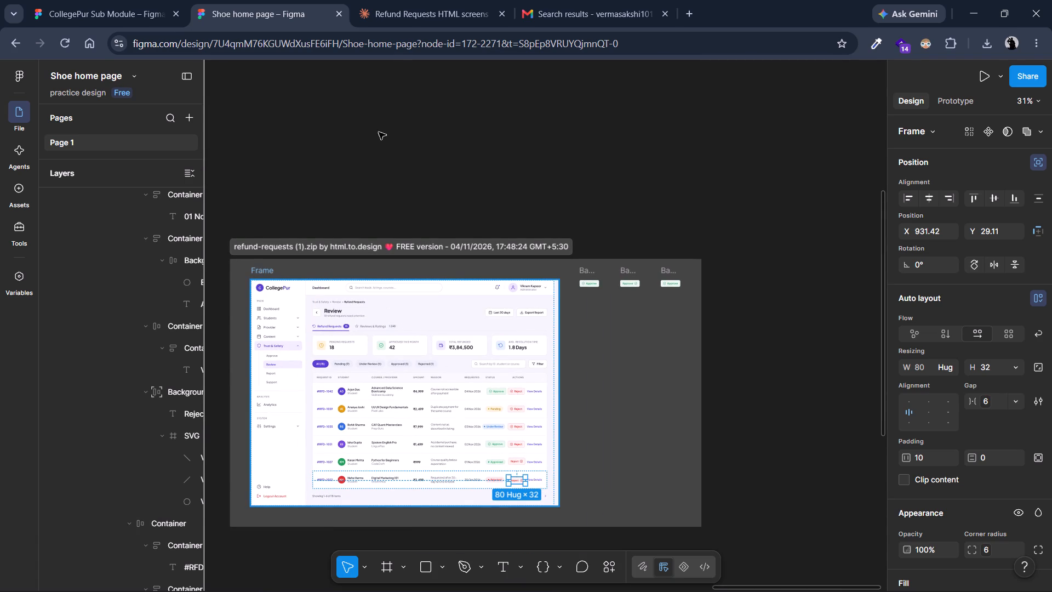
pyautogui.moveTo(379, 132); pyautogui.dragTo(444, 106)
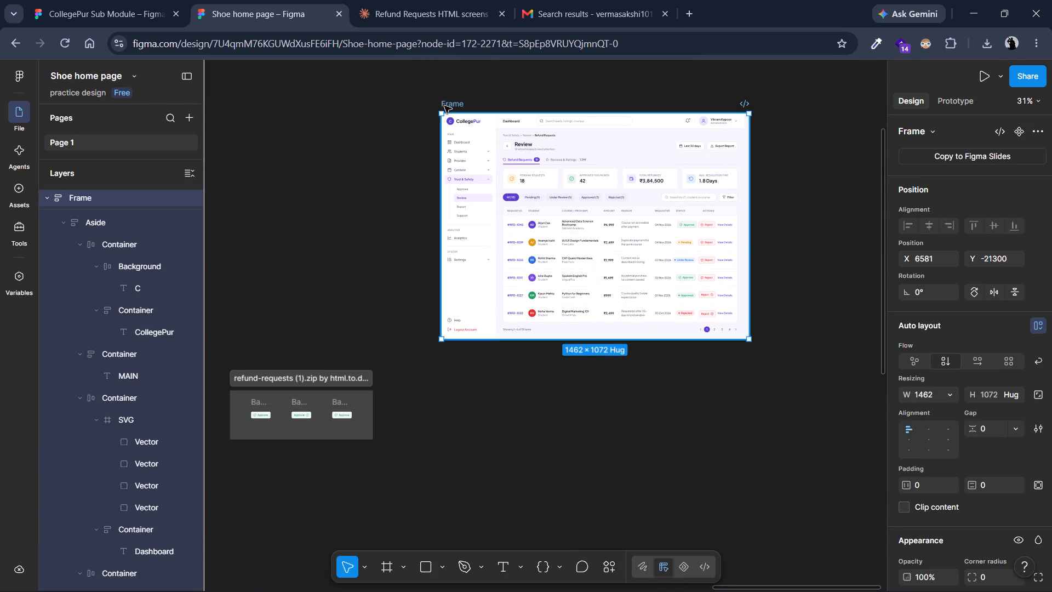
# Delete the leftover refund-requests (1).zip section together with its three spare Approve buttons.
pyautogui.moveTo(397, 454); pyautogui.dragTo(229, 365)
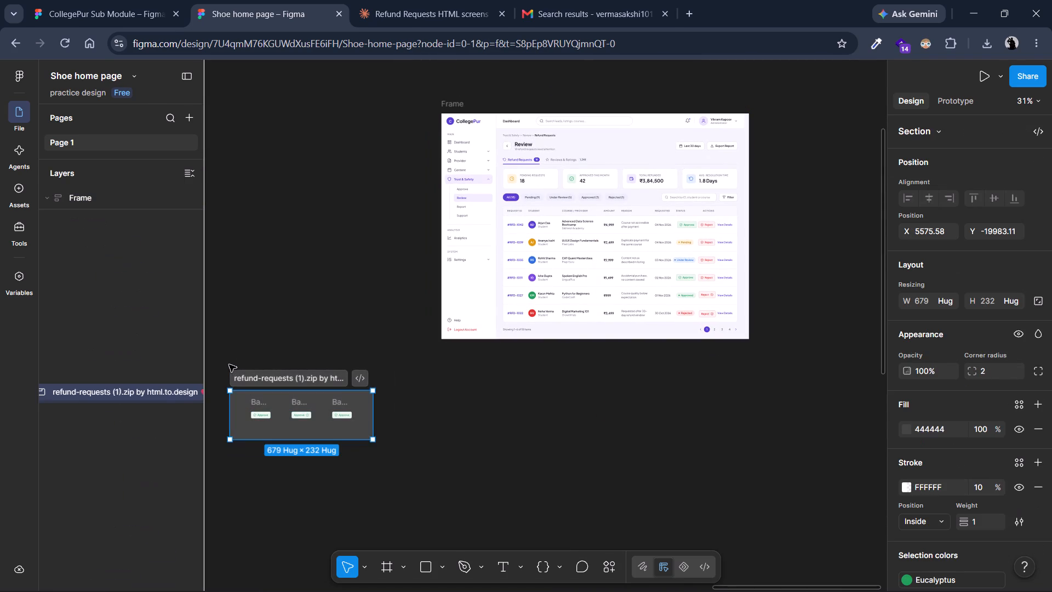
pyautogui.press('Delete')
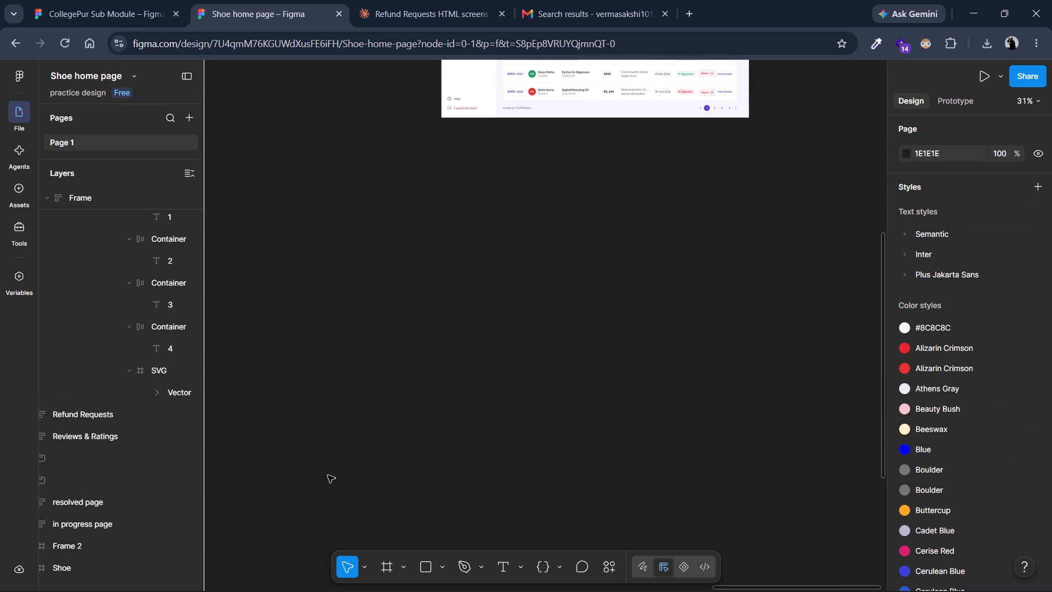
# Rename the realigned frame as Refund Requests, copying the name from the old Refund Requests frame.
pyautogui.scroll(-1, 461, 468)
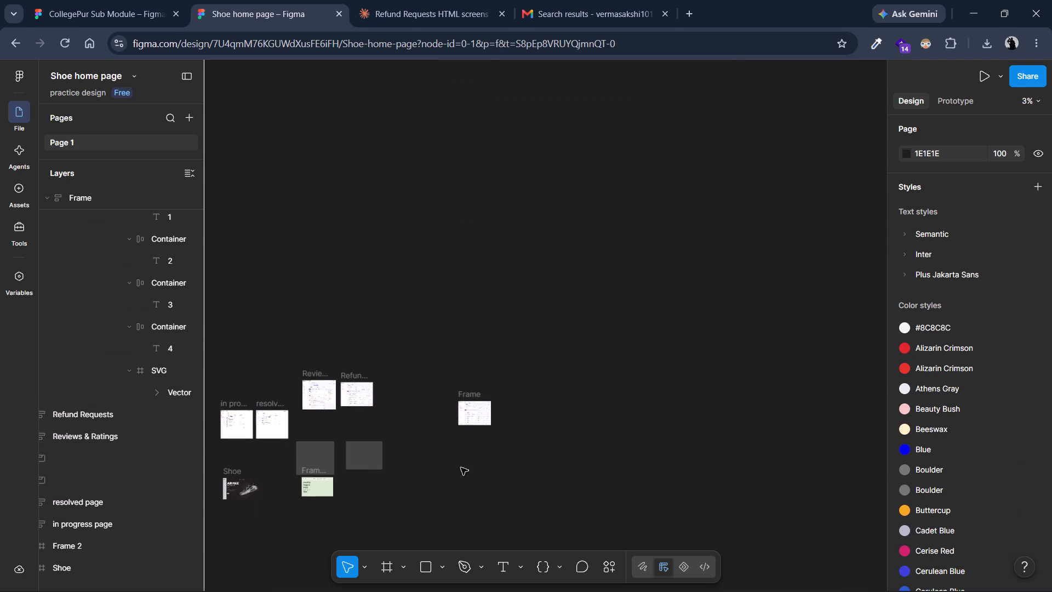
pyautogui.hscroll(2, 198, 435)
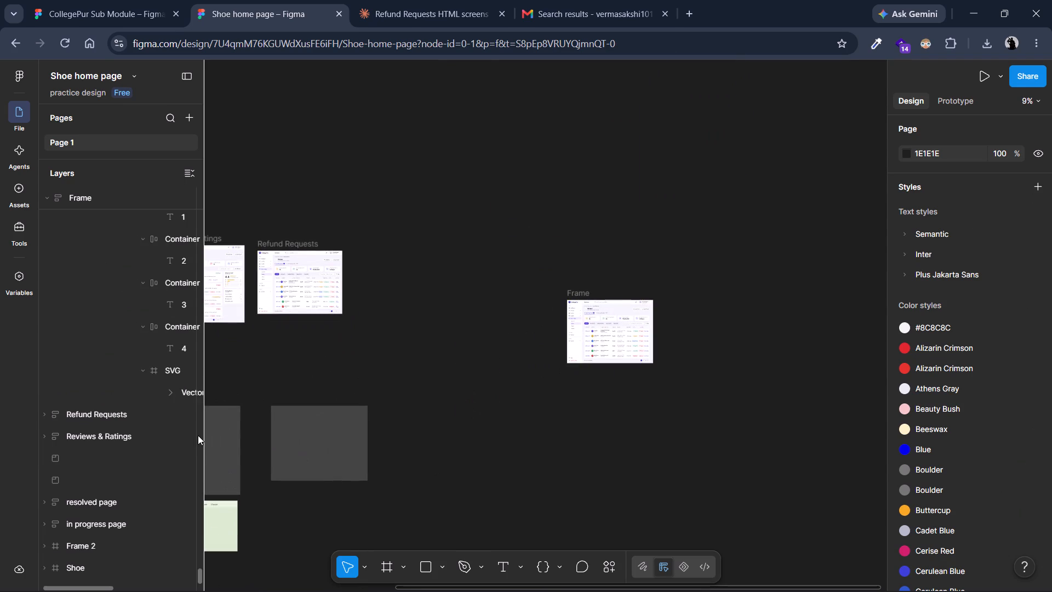
pyautogui.hscroll(2, 288, 348)
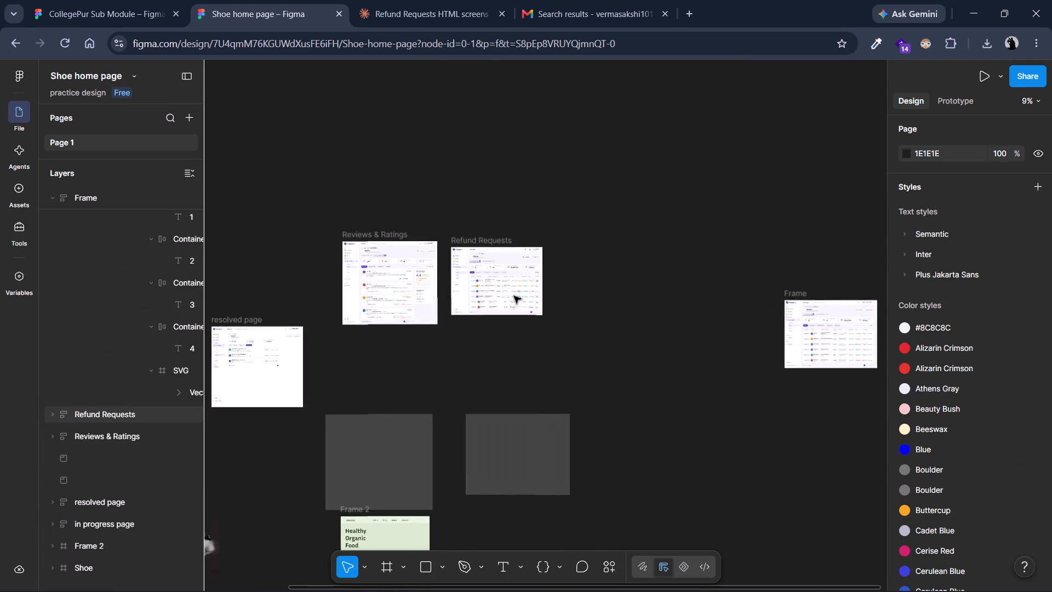
pyautogui.tripleClick(370, 145)
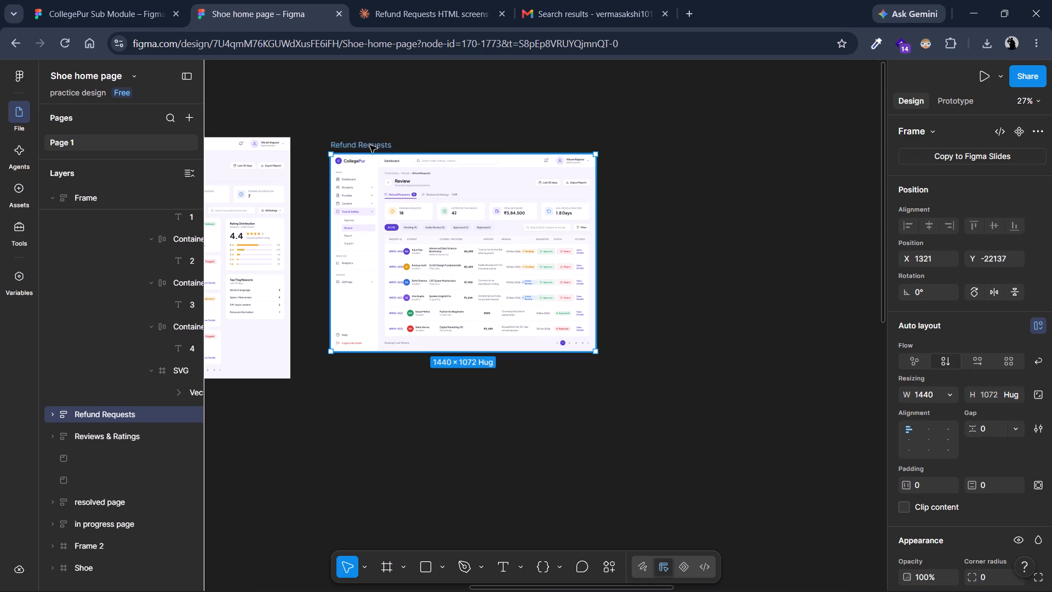
pyautogui.tripleClick(370, 145)
pyautogui.hotkey('ctrl', 'a')
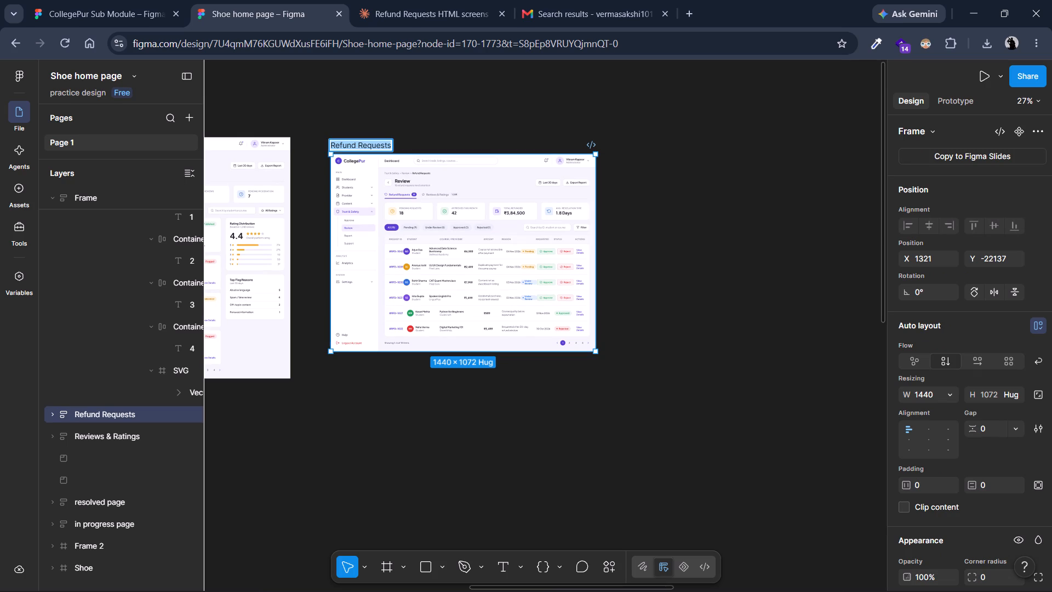
pyautogui.hotkey('ctrl', 'c')
pyautogui.hscroll(-9, 618, 205)
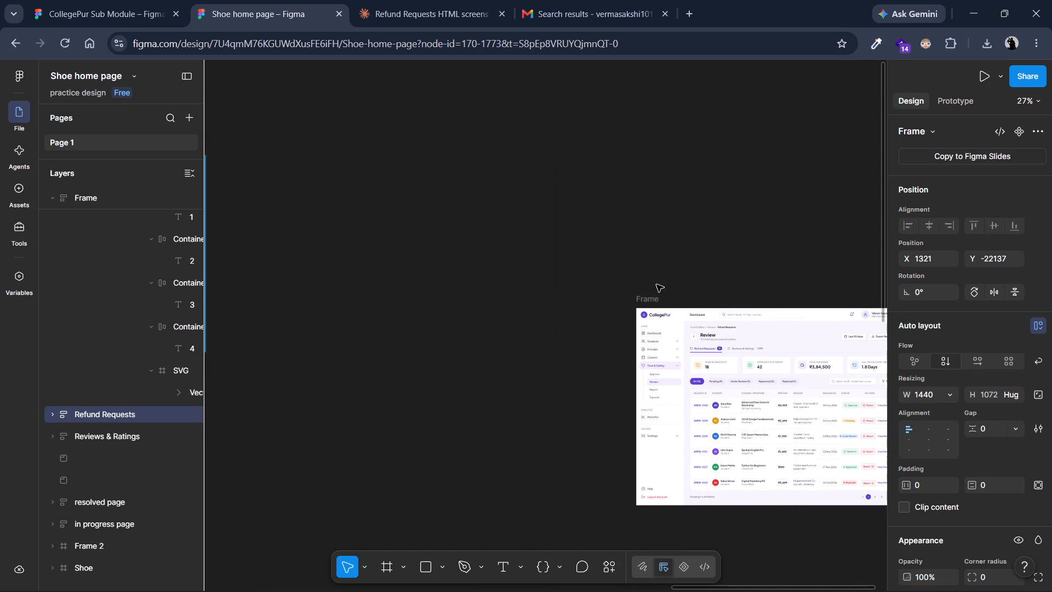
pyautogui.tripleClick(644, 302)
pyautogui.doubleClick(648, 301)
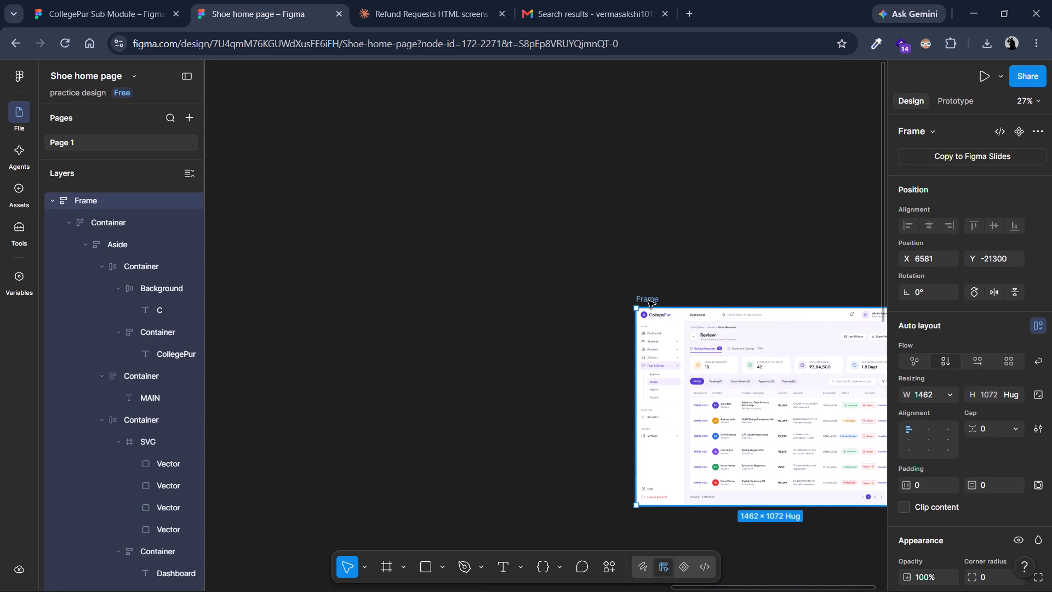
pyautogui.click(650, 300)
pyautogui.hotkey('ctrl', 'a')
pyautogui.hotkey('ctrl', 'v')
pyautogui.press('Return')
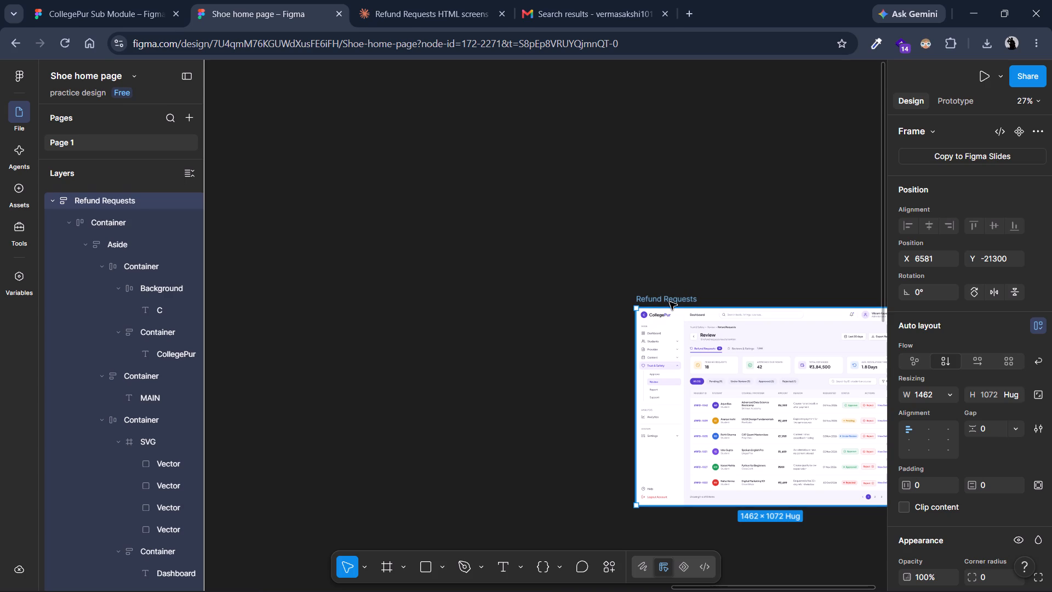
# Copy the renamed frame into the CollegePur Sub Module file, placing it at X 6748, Y 149 between Reviews & Ratings and Review page.
pyautogui.hotkey('ctrl', 'c')
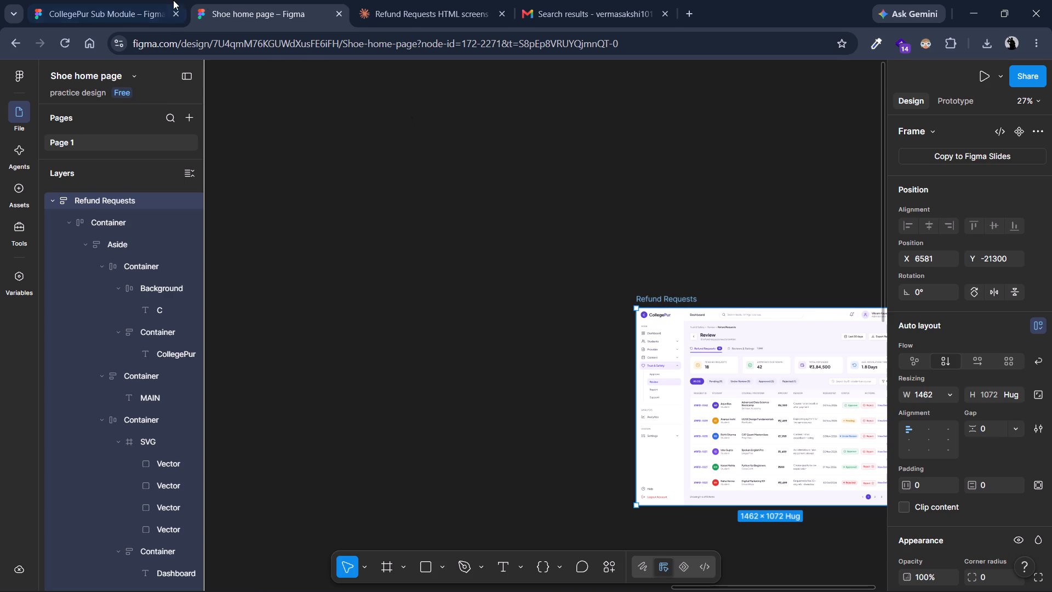
pyautogui.click(173, 0)
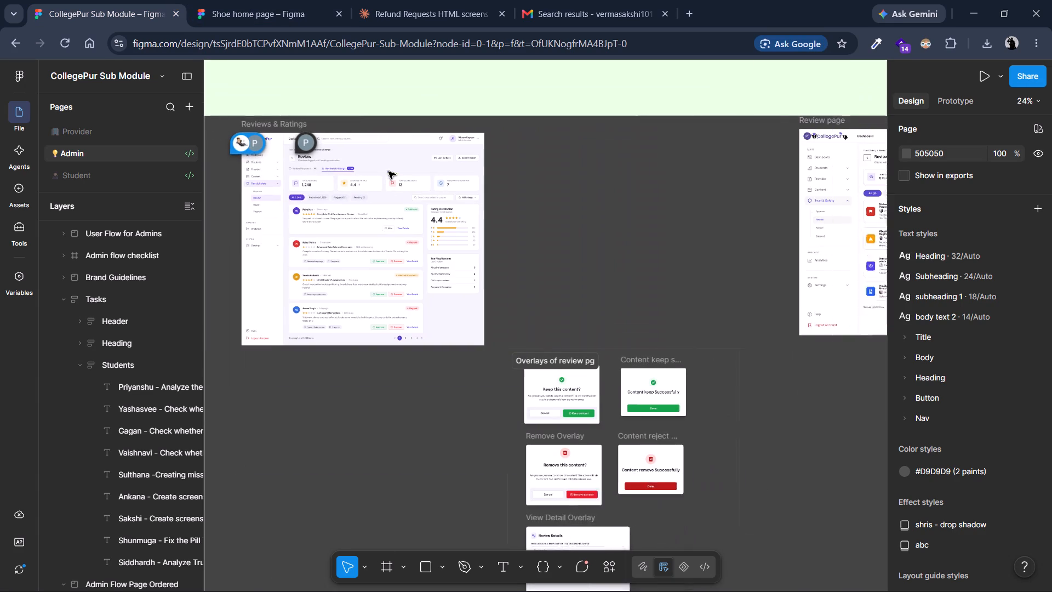
pyautogui.click(460, 143)
pyautogui.hotkey('ctrl', 'v')
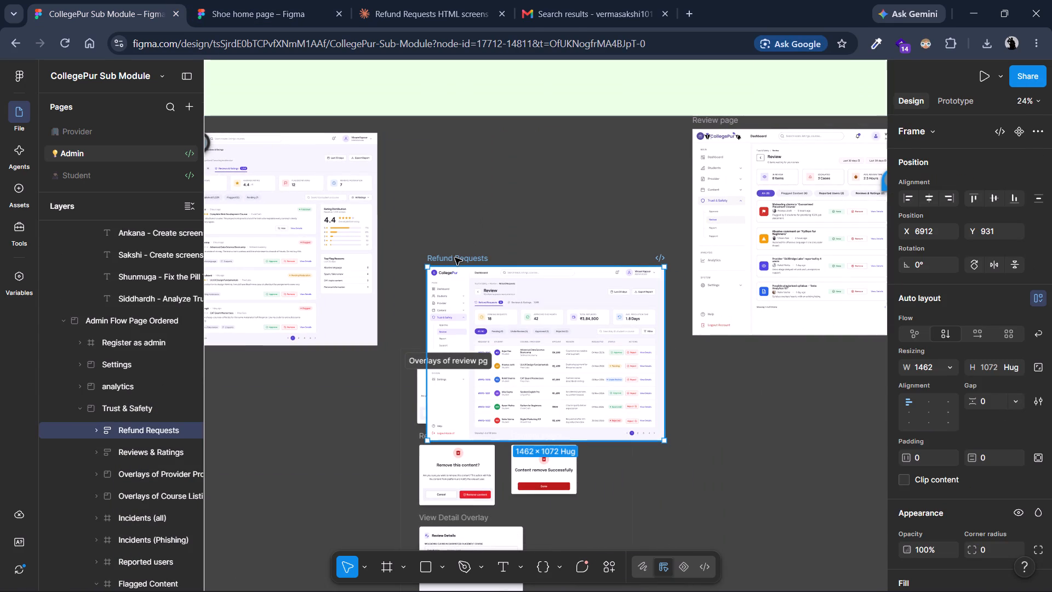
pyautogui.moveTo(455, 258); pyautogui.dragTo(431, 140)
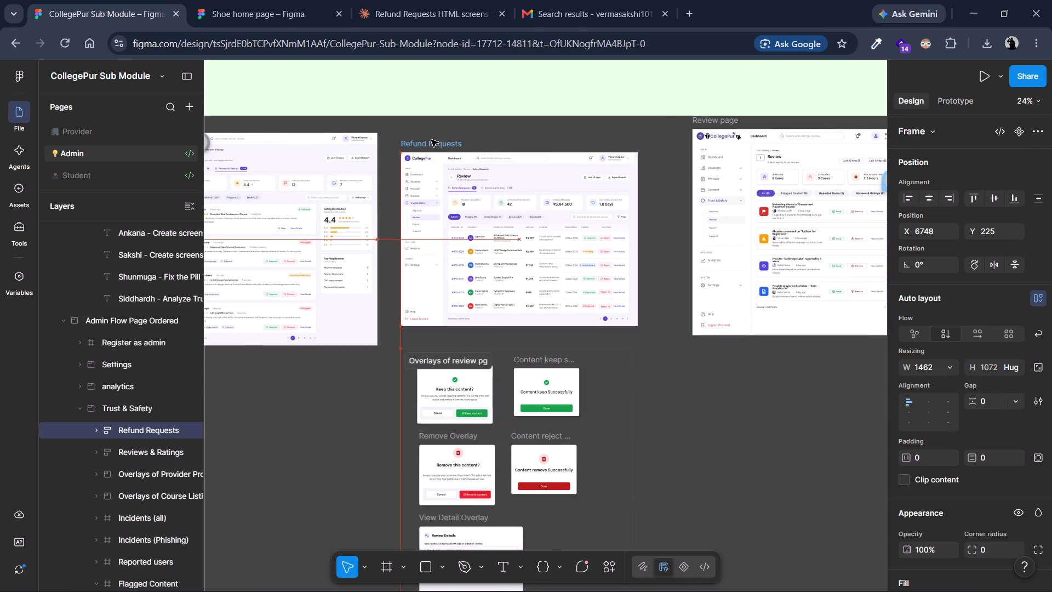
pyautogui.moveTo(431, 140); pyautogui.dragTo(432, 131)
# Link the Refund Requests tab container in the Reviews & Ratings frame to the Refund Requests frame with an on-click Navigate to interaction.
pyautogui.hscroll(1, 432, 131)
pyautogui.scroll(1, 432, 131)
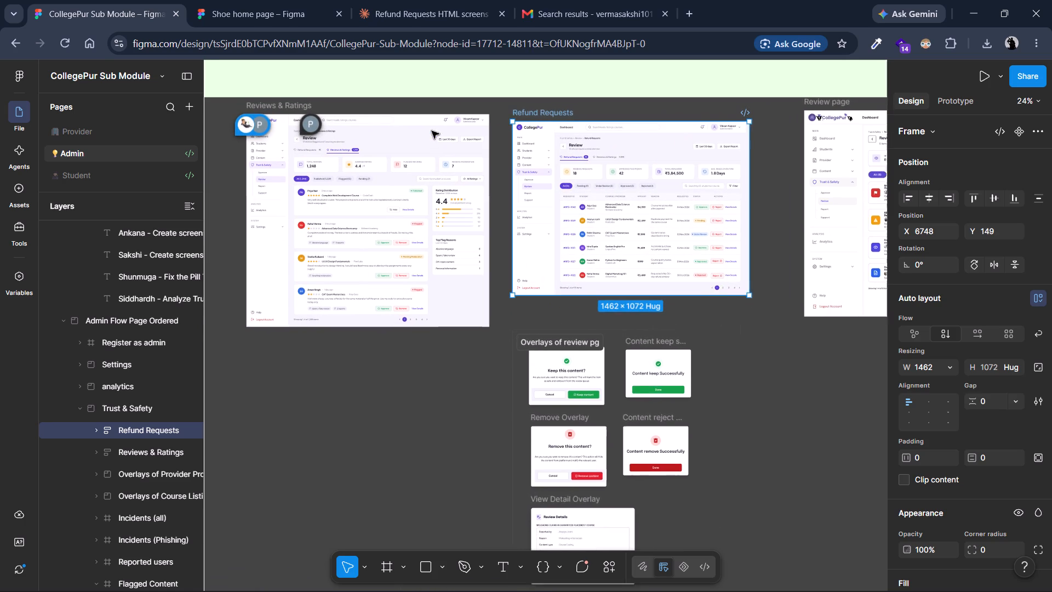
pyautogui.scroll(1, 432, 131)
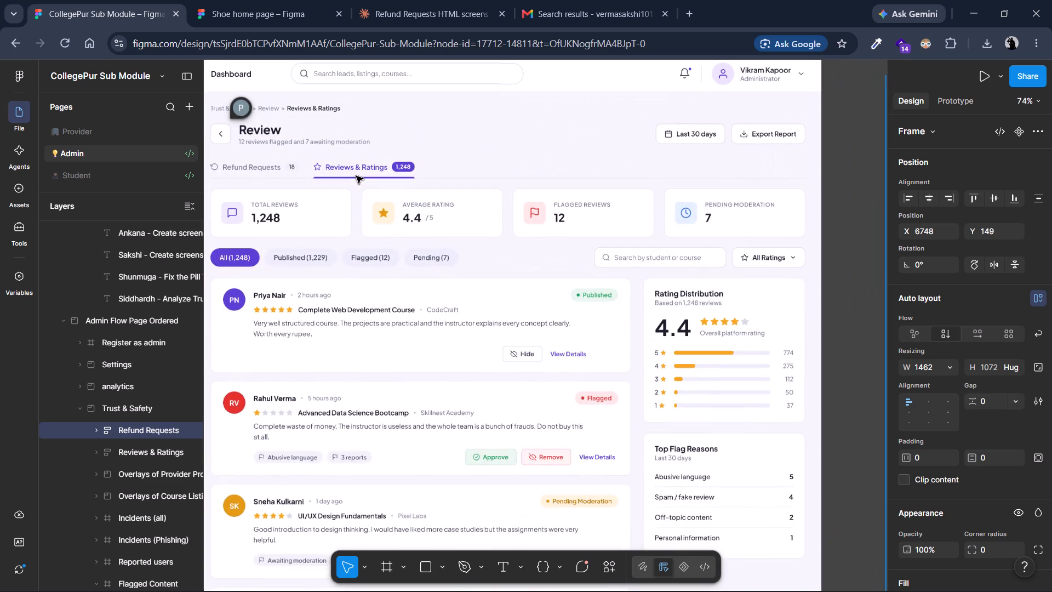
pyautogui.scroll(1, 335, 210)
pyautogui.tripleClick(299, 206)
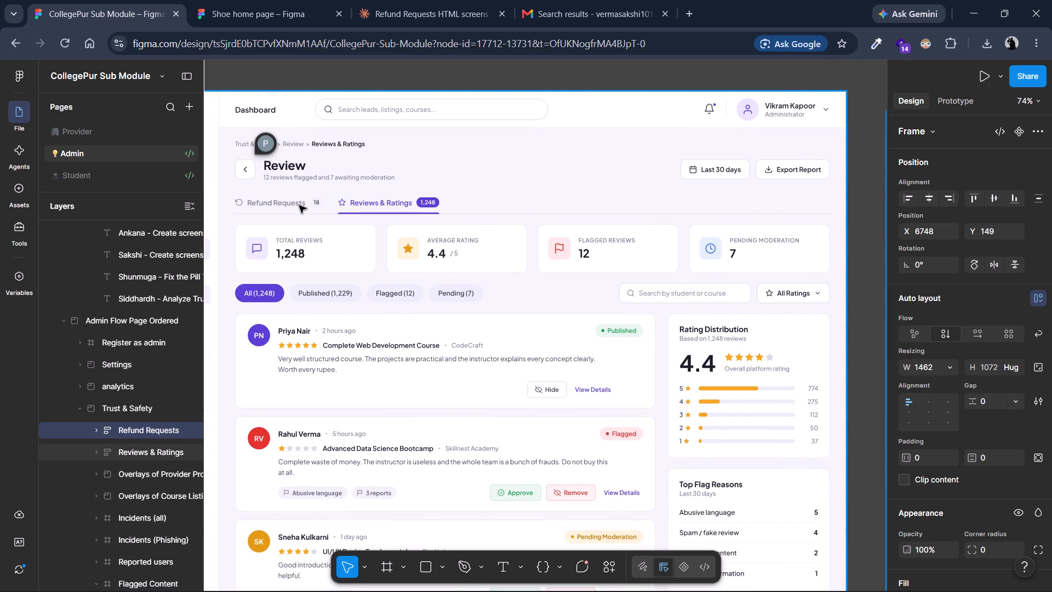
pyautogui.tripleClick(299, 206)
pyautogui.tripleClick(299, 206)
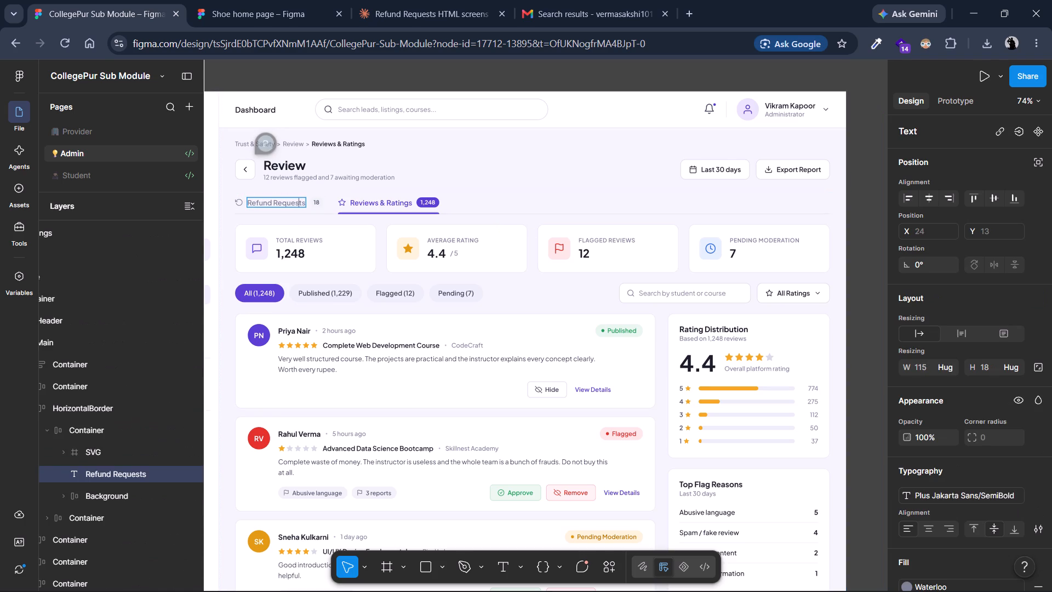
pyautogui.click(310, 208)
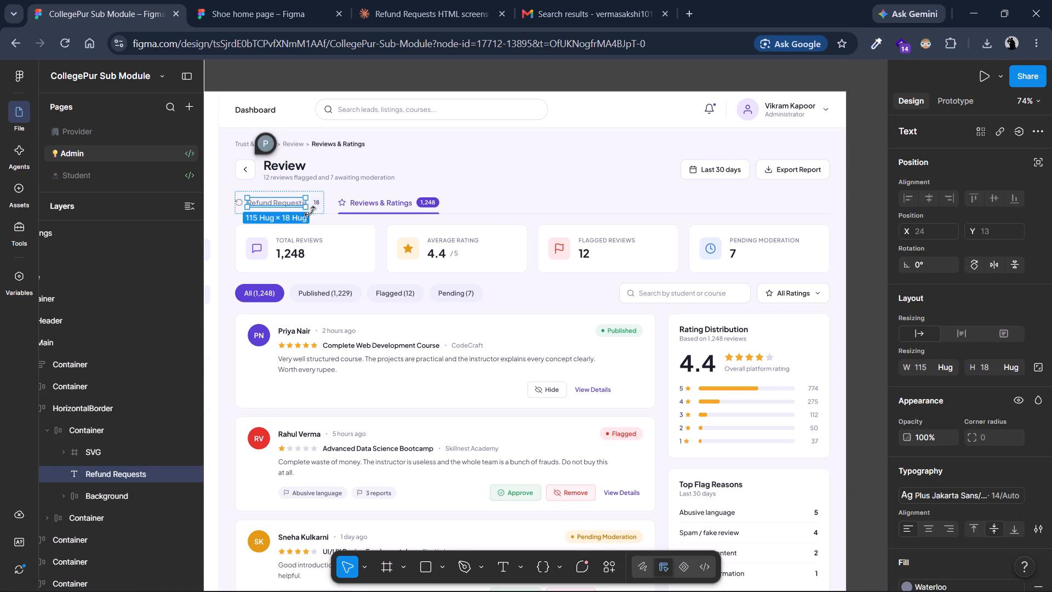
pyautogui.click(125, 456)
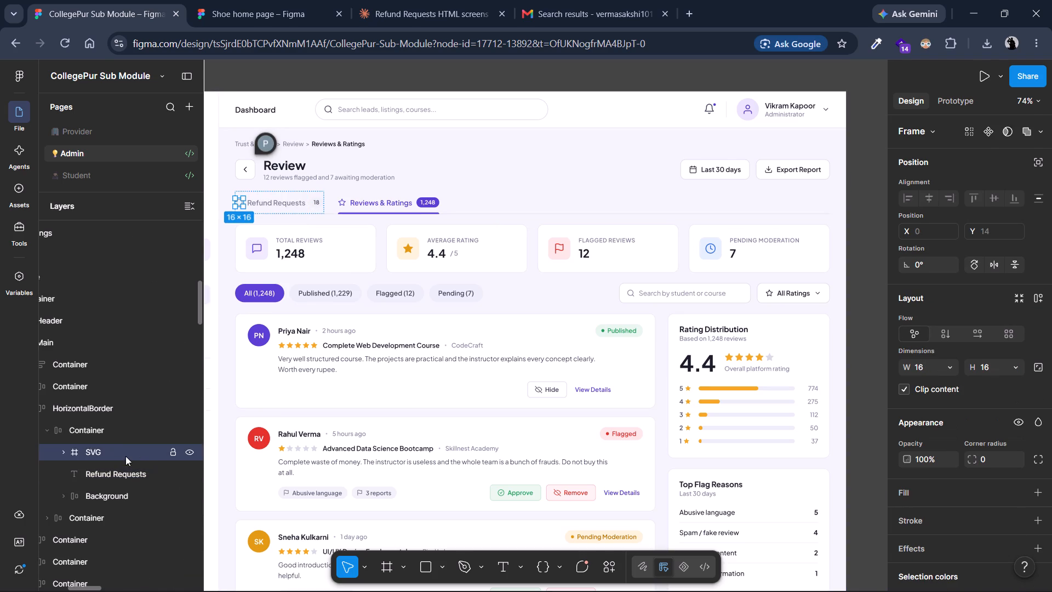
pyautogui.click(122, 439)
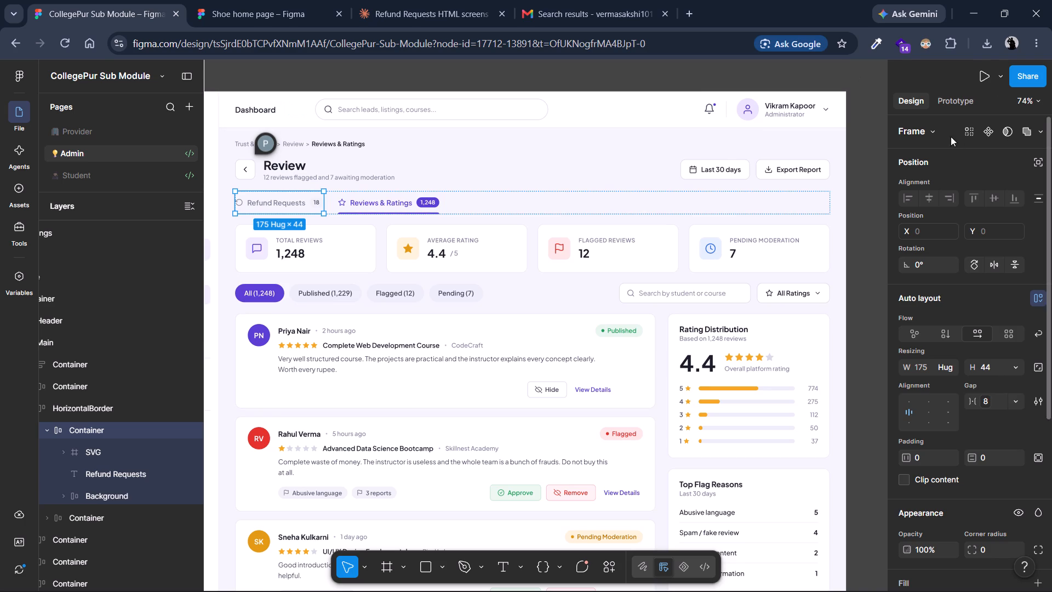
pyautogui.click(946, 99)
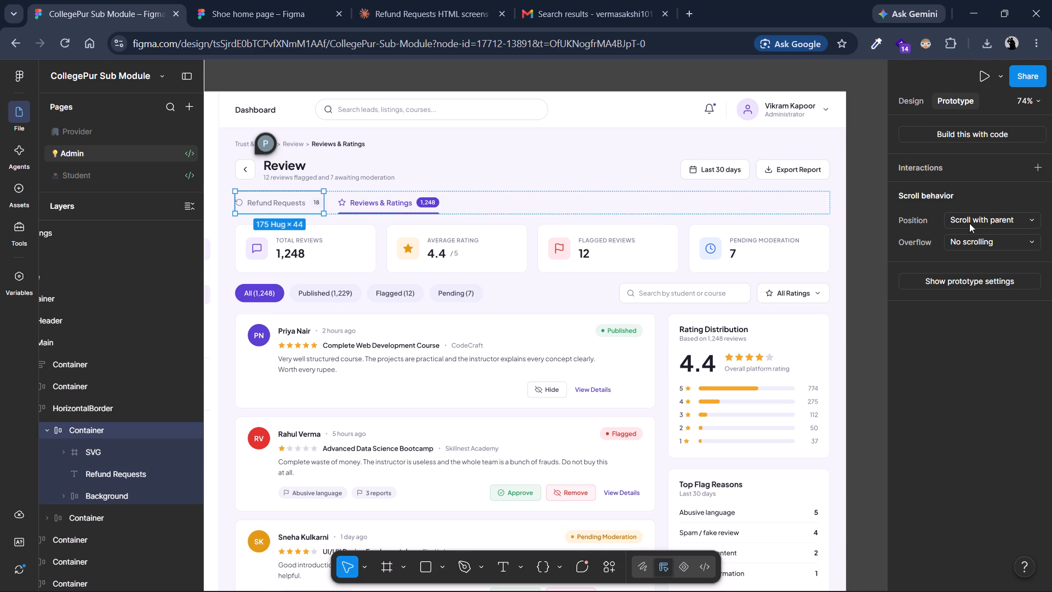
pyautogui.click(949, 278)
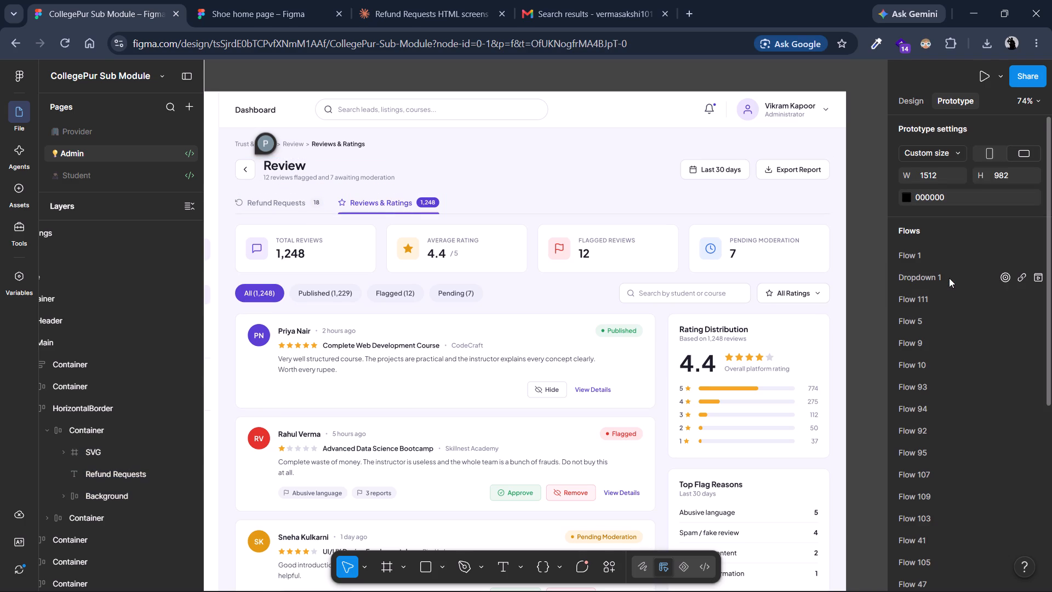
pyautogui.tripleClick(273, 200)
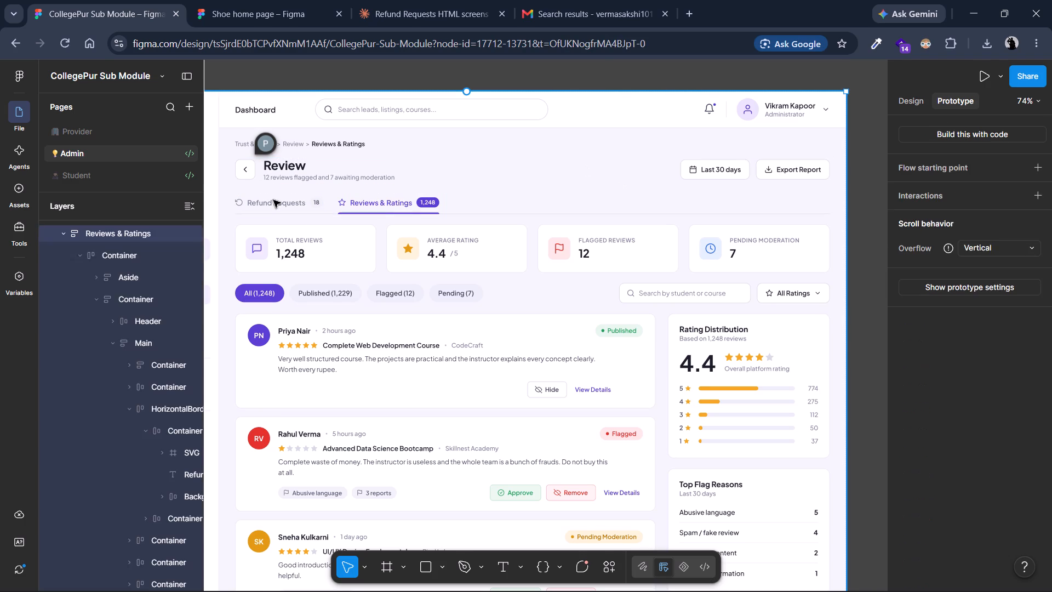
pyautogui.tripleClick(273, 200)
pyautogui.tripleClick(273, 200)
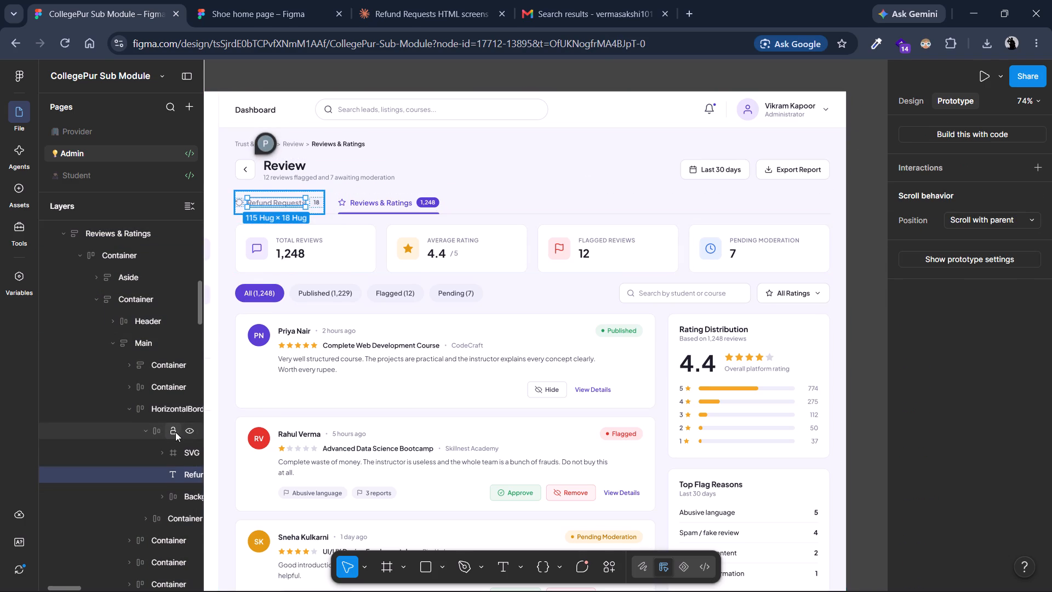
pyautogui.click(150, 406)
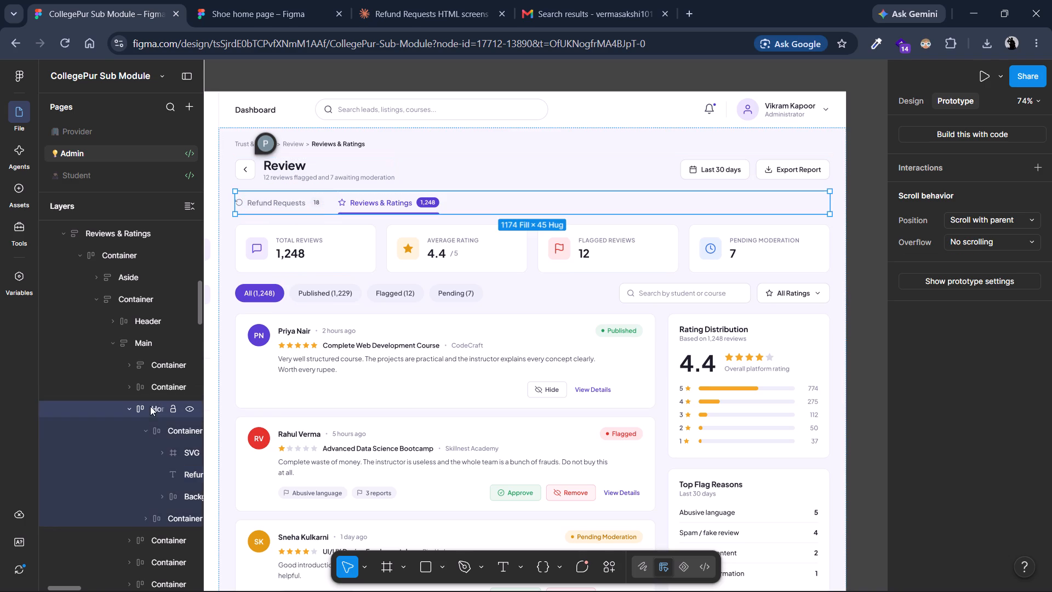
pyautogui.click(152, 430)
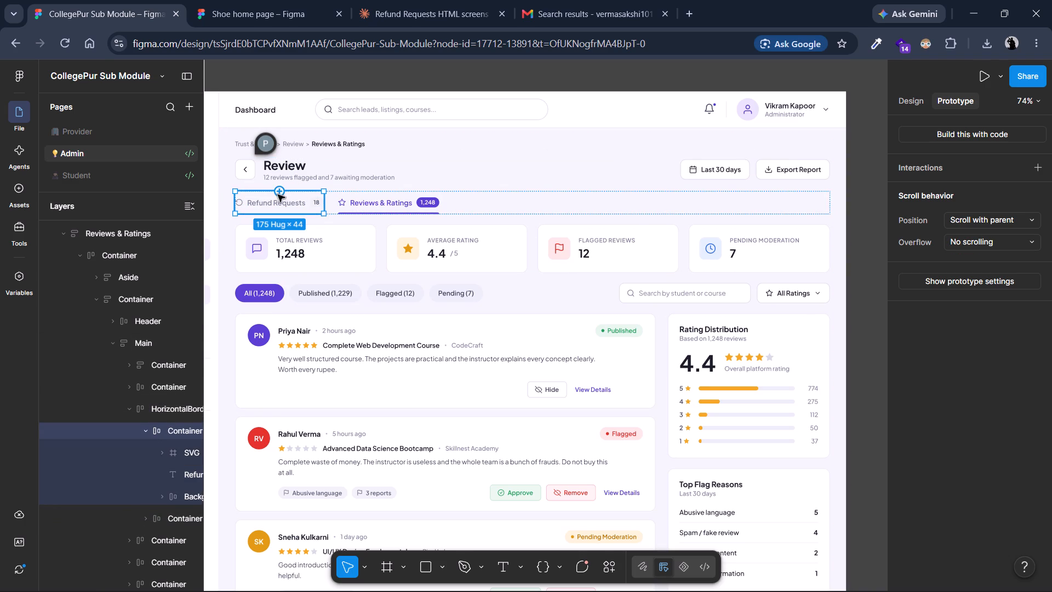
pyautogui.moveTo(279, 191); pyautogui.dragTo(827, 187)
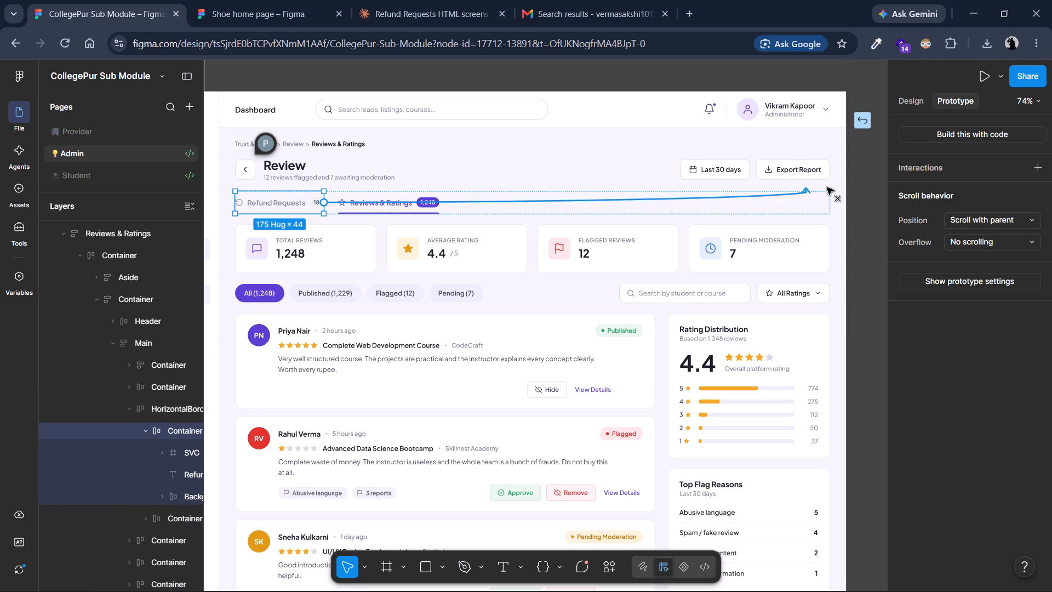
pyautogui.moveTo(827, 187); pyautogui.dragTo(709, 215)
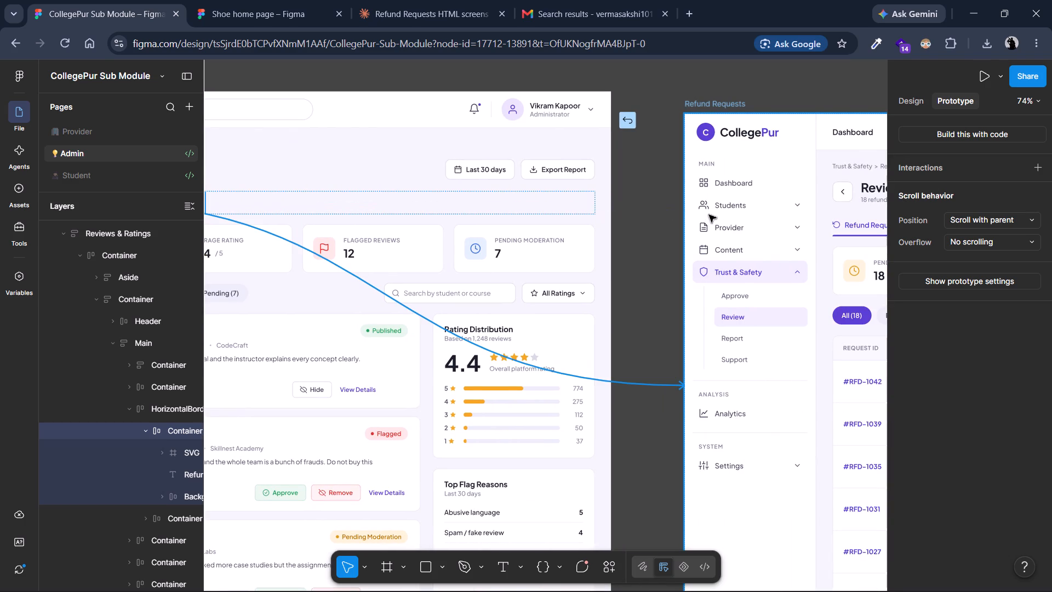
pyautogui.moveTo(709, 215); pyautogui.dragTo(710, 215)
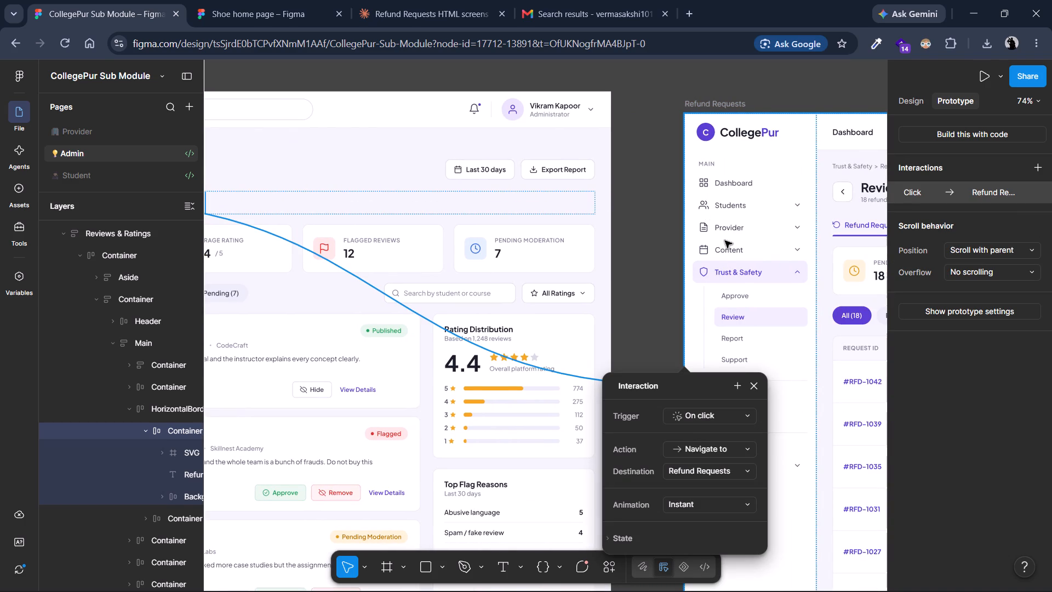
pyautogui.hscroll(1, 725, 241)
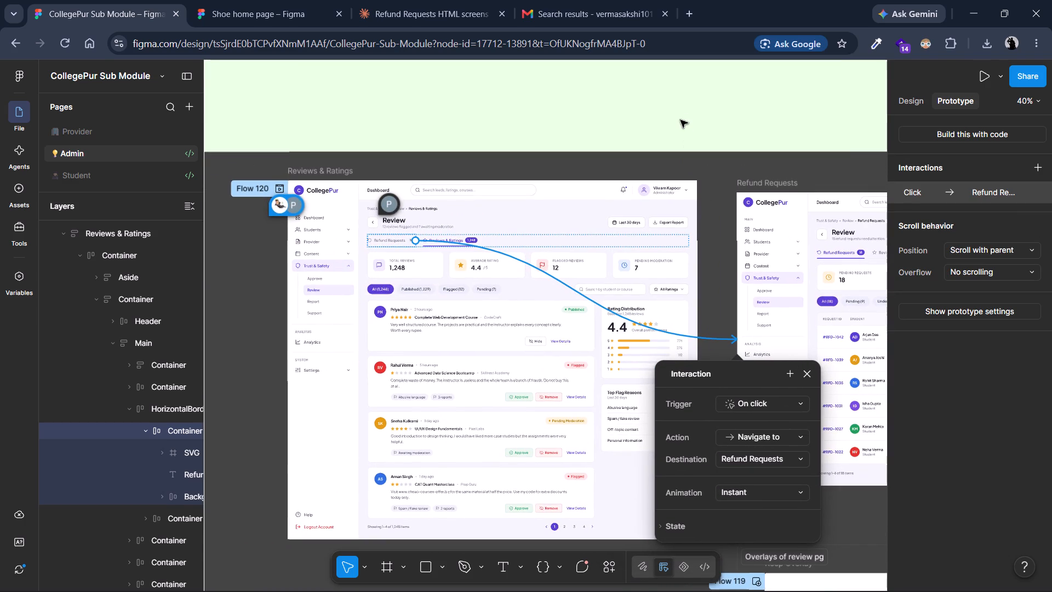
pyautogui.click(678, 112)
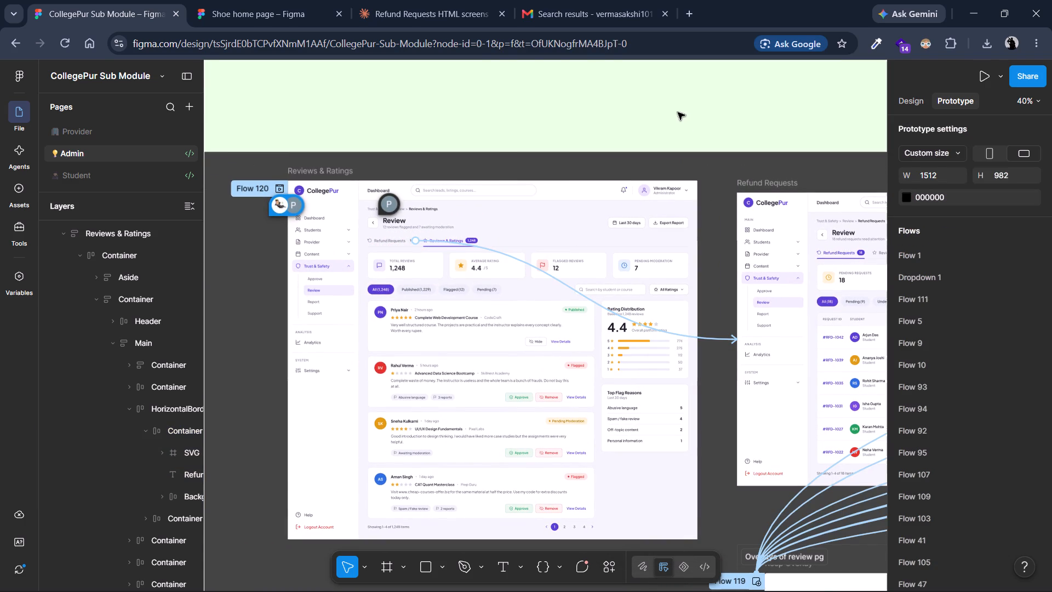
# Open the comment thread on Reviews & Ratings asking for the screen and prototype, and draft the reply "done @".
pyautogui.hscroll(-2, 678, 112)
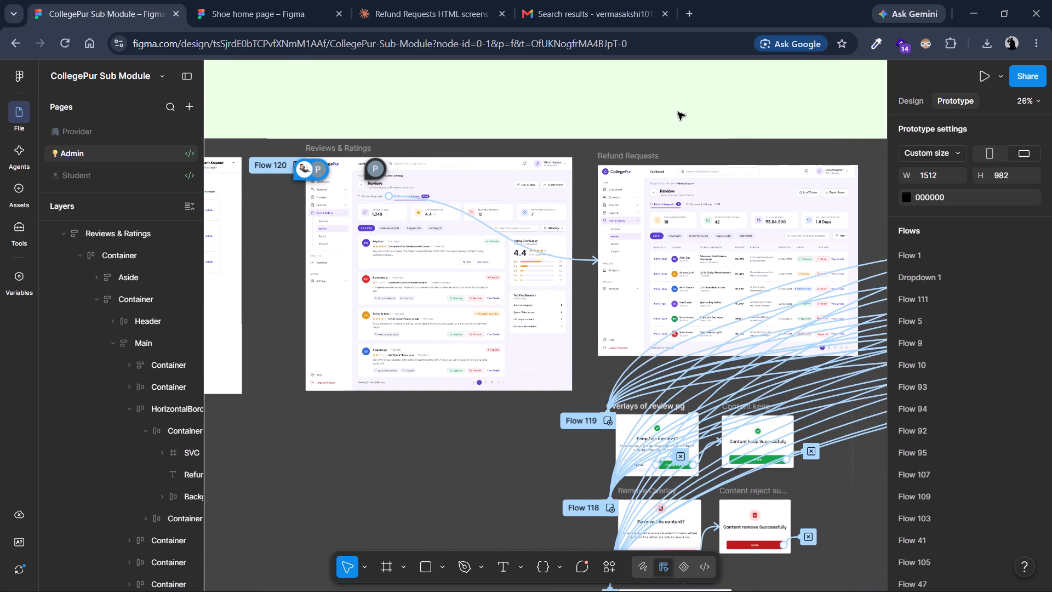
pyautogui.hscroll(1, 500, 179)
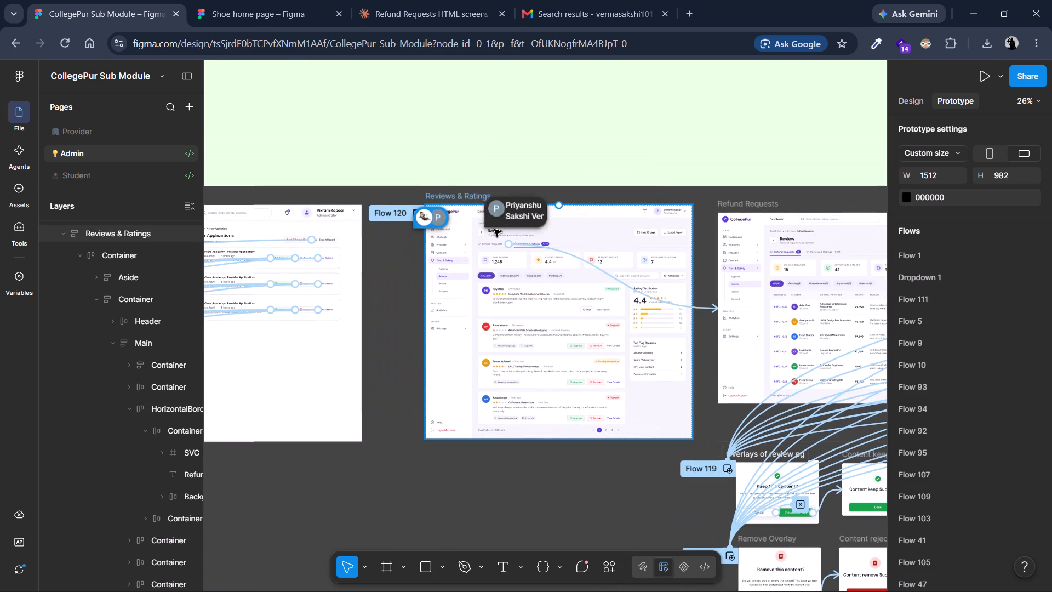
pyautogui.click(493, 209)
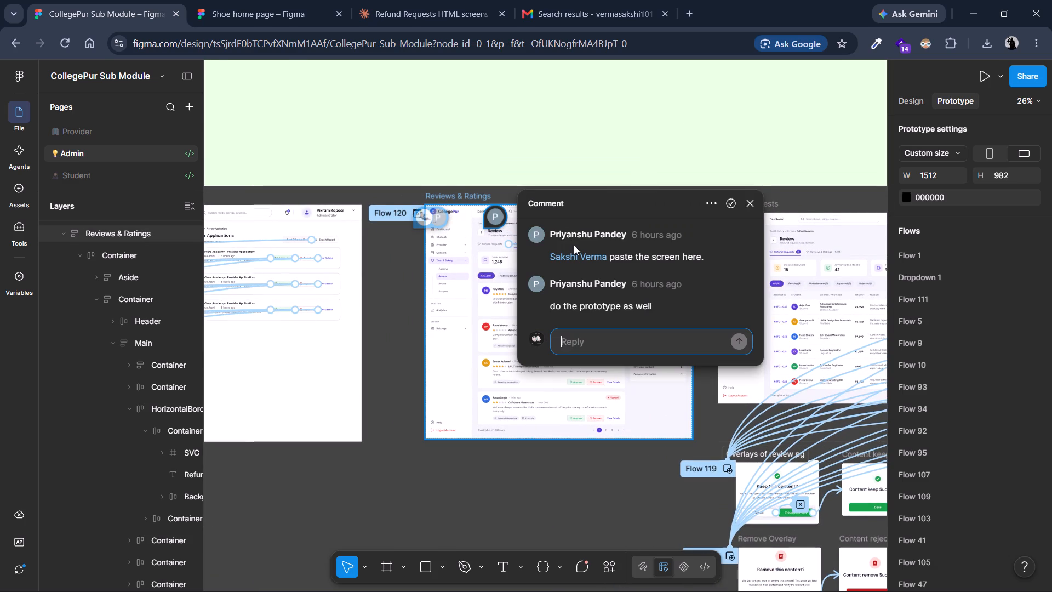
pyautogui.click(606, 345)
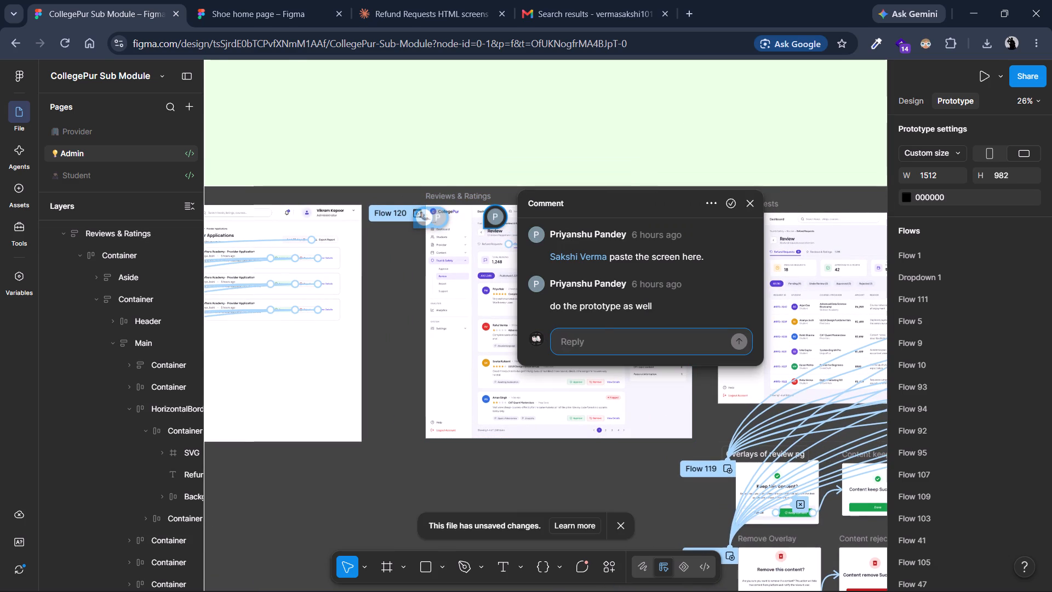
pyautogui.write('done @')
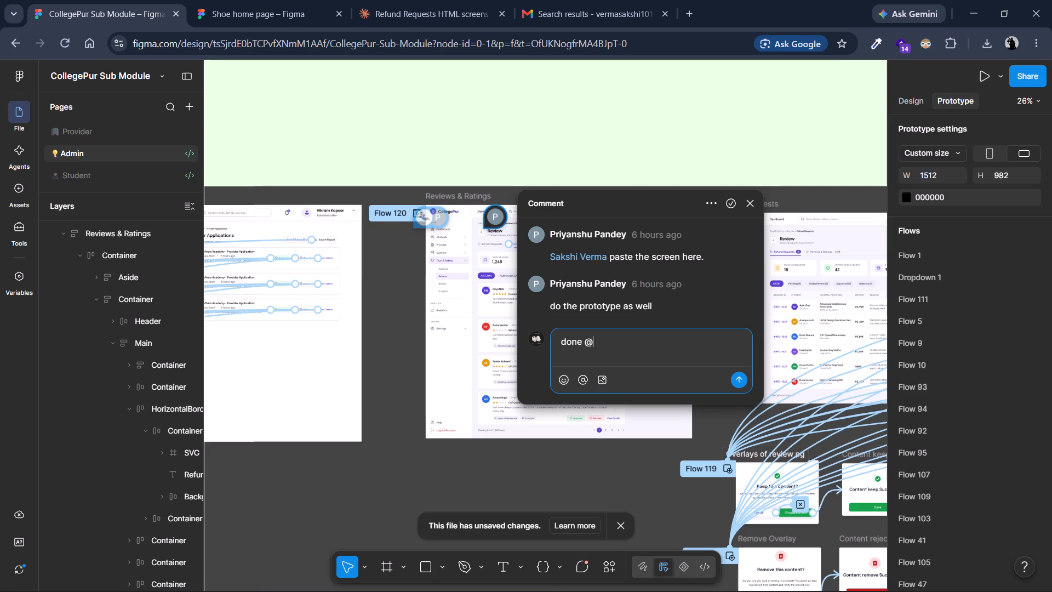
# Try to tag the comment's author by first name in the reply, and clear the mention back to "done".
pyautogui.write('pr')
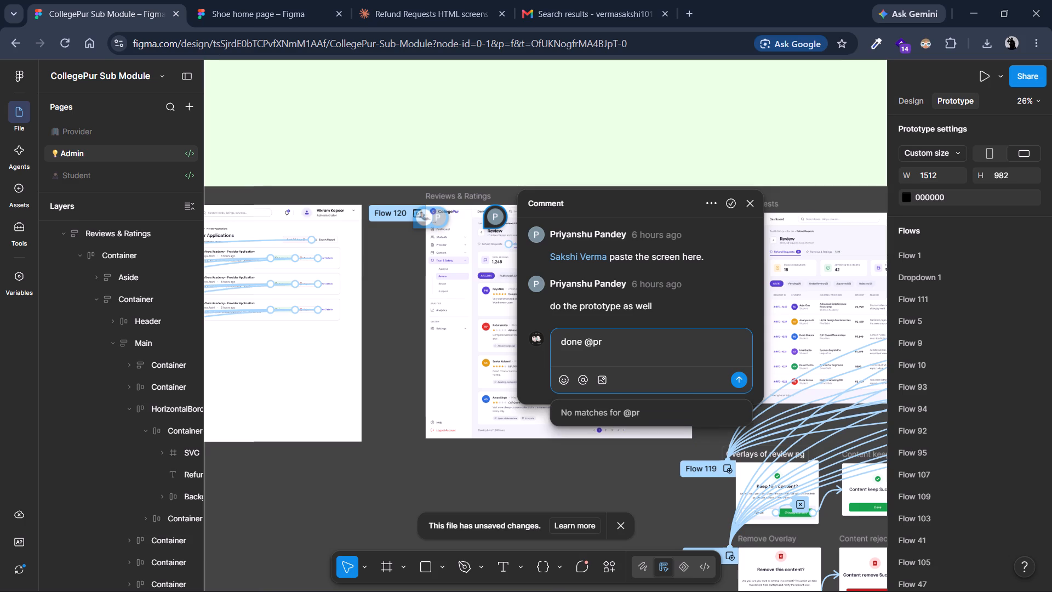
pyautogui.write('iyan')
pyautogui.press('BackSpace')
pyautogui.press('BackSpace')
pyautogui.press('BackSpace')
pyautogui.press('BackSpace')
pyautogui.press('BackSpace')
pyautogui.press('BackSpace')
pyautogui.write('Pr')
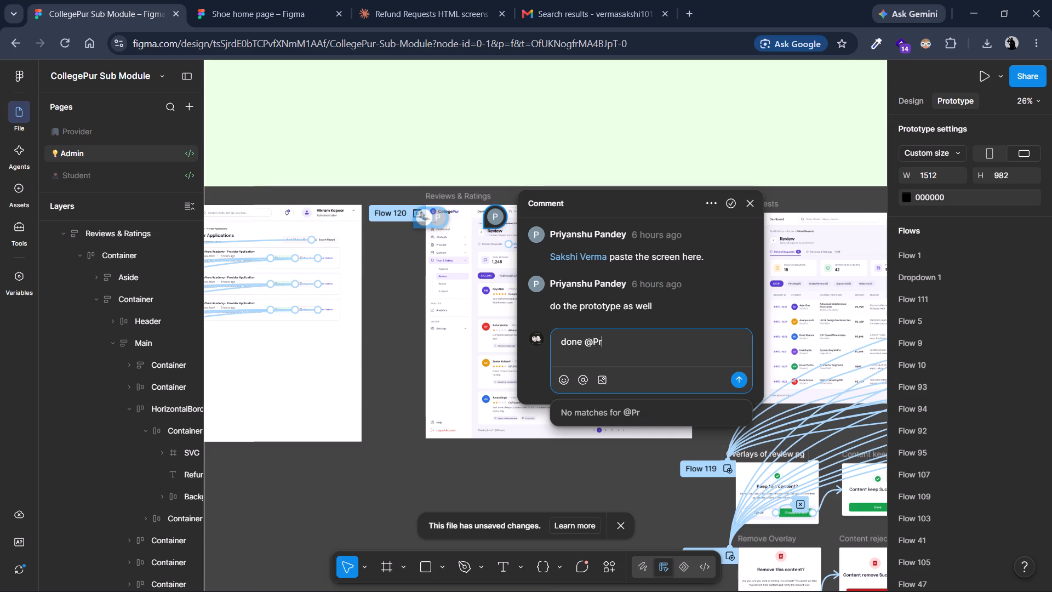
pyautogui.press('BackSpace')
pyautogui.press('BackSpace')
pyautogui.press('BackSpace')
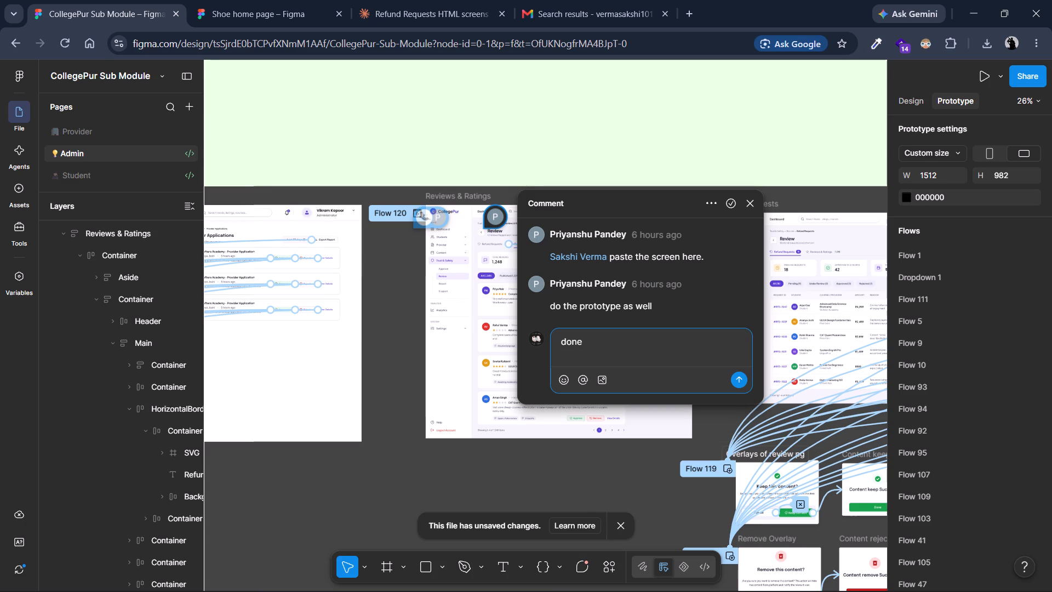
# Add a fresh mention starting with "@m" after "done" in the comment reply.
pyautogui.click(602, 284)
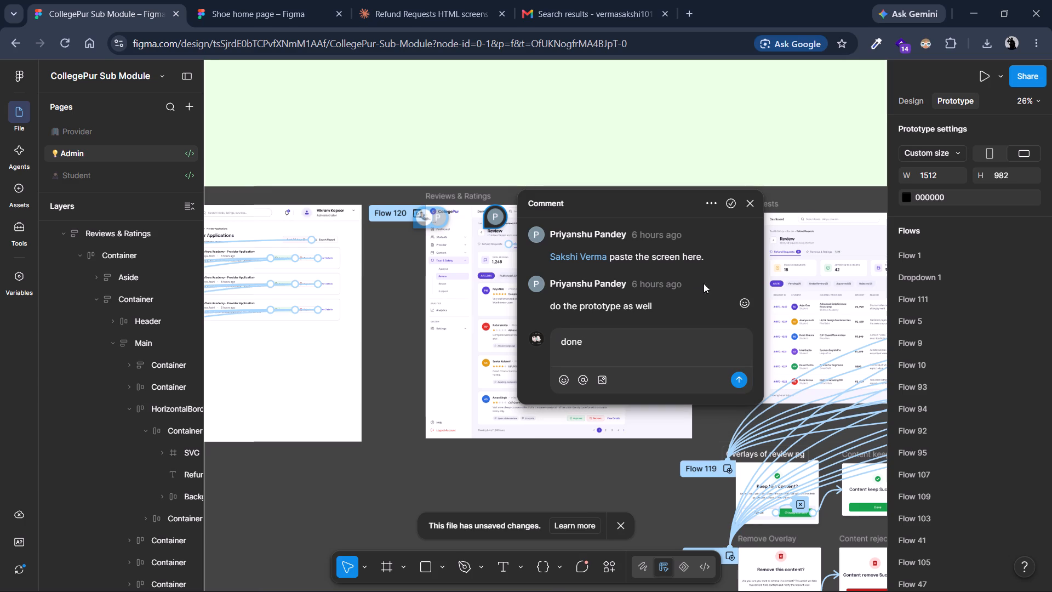
pyautogui.click(618, 346)
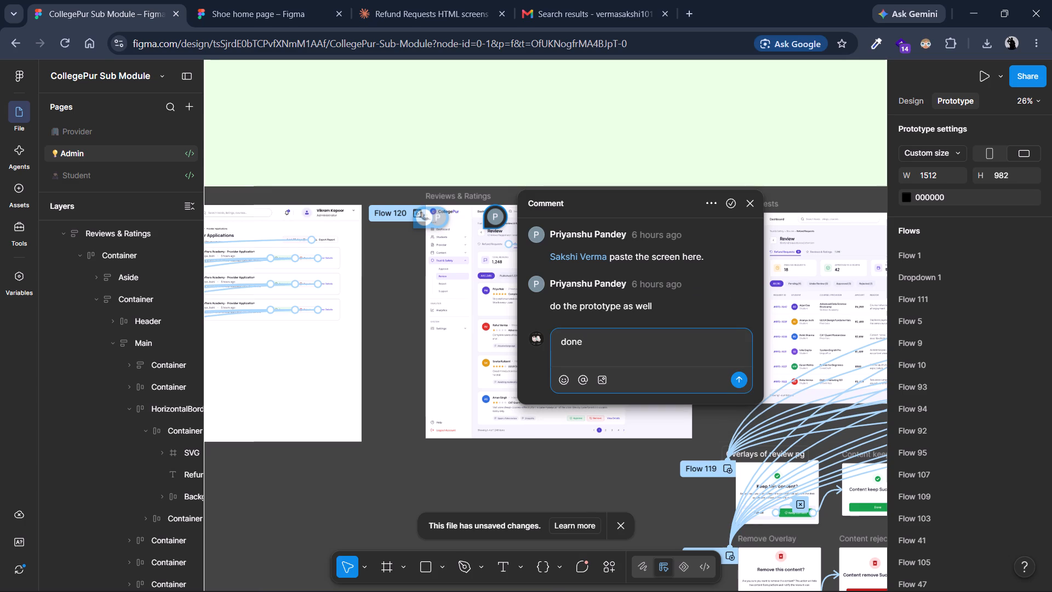
pyautogui.hotkey('shift', '@')
pyautogui.press('m')
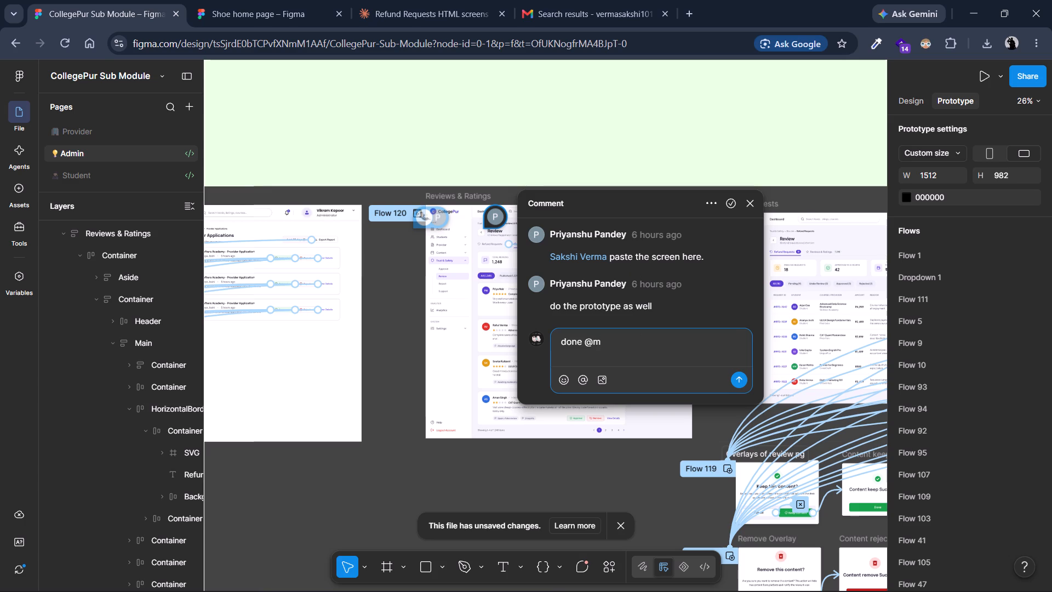
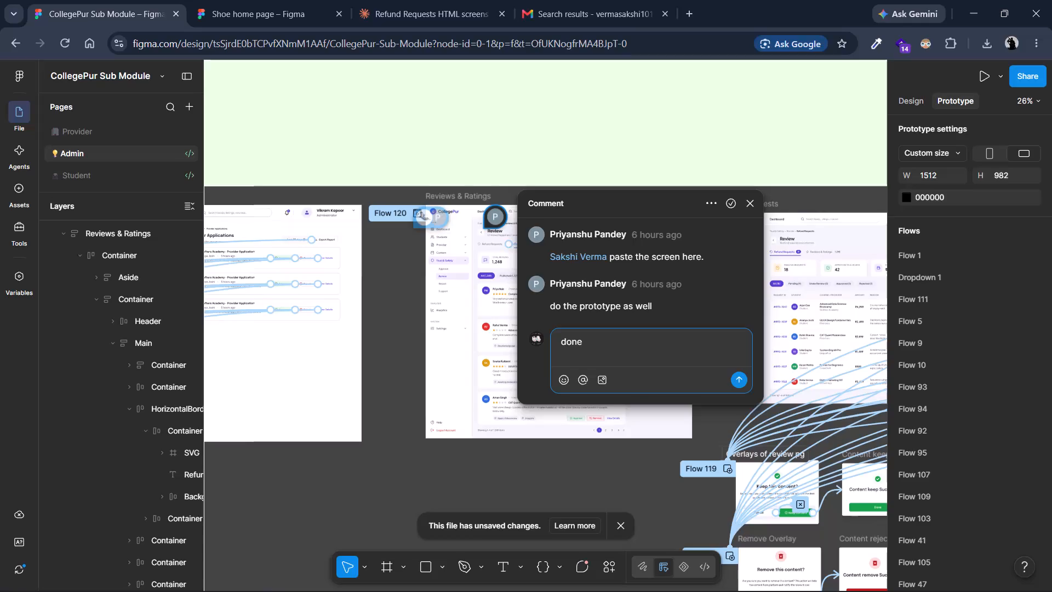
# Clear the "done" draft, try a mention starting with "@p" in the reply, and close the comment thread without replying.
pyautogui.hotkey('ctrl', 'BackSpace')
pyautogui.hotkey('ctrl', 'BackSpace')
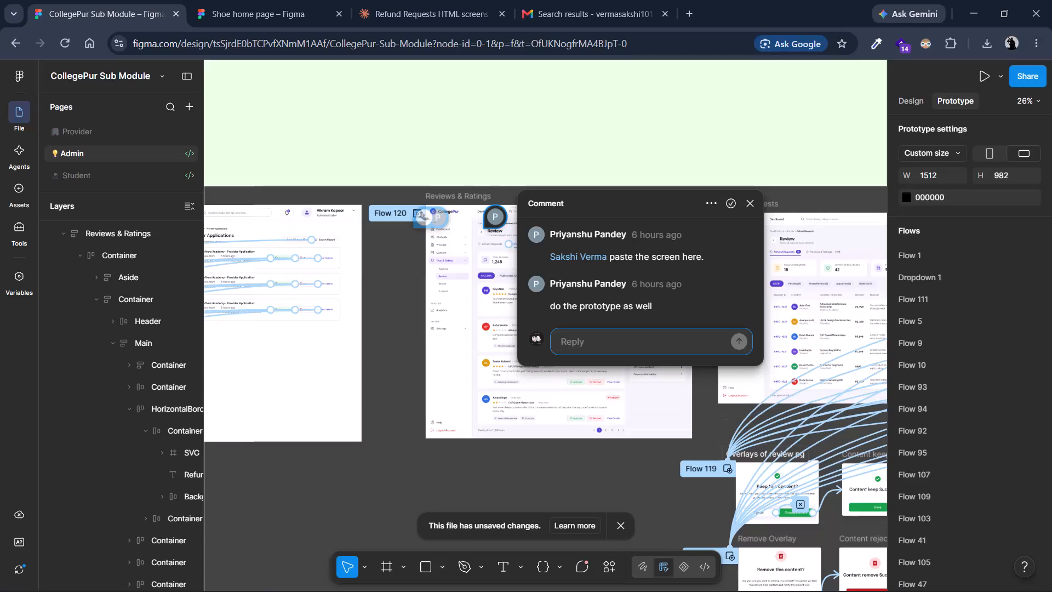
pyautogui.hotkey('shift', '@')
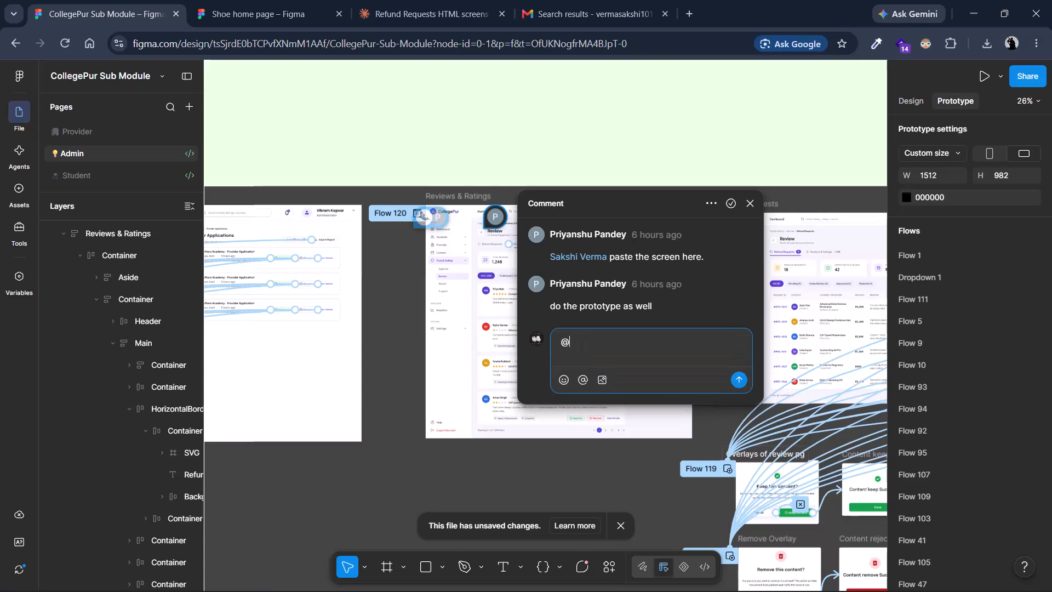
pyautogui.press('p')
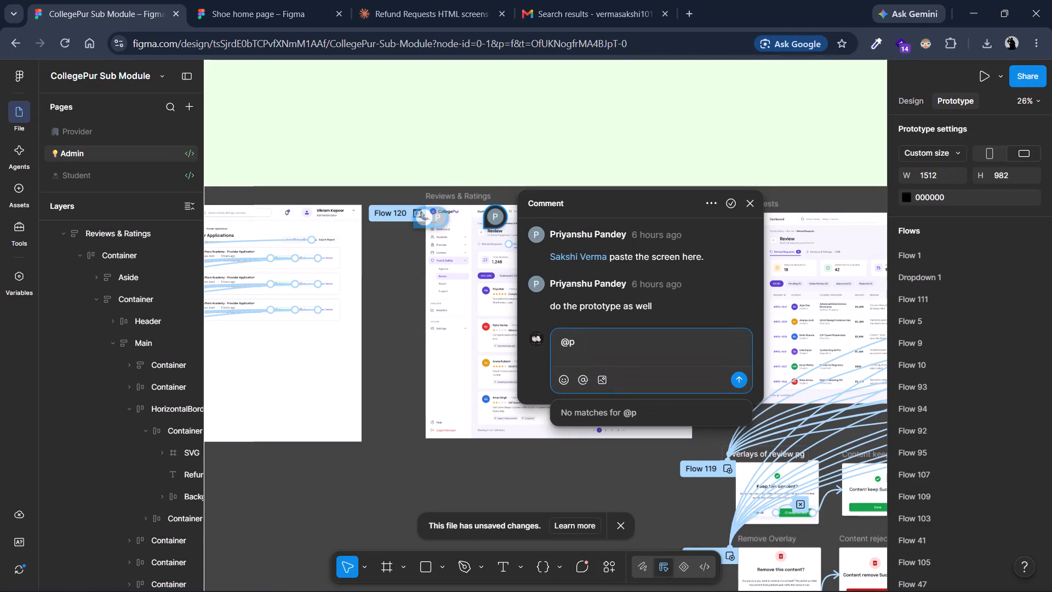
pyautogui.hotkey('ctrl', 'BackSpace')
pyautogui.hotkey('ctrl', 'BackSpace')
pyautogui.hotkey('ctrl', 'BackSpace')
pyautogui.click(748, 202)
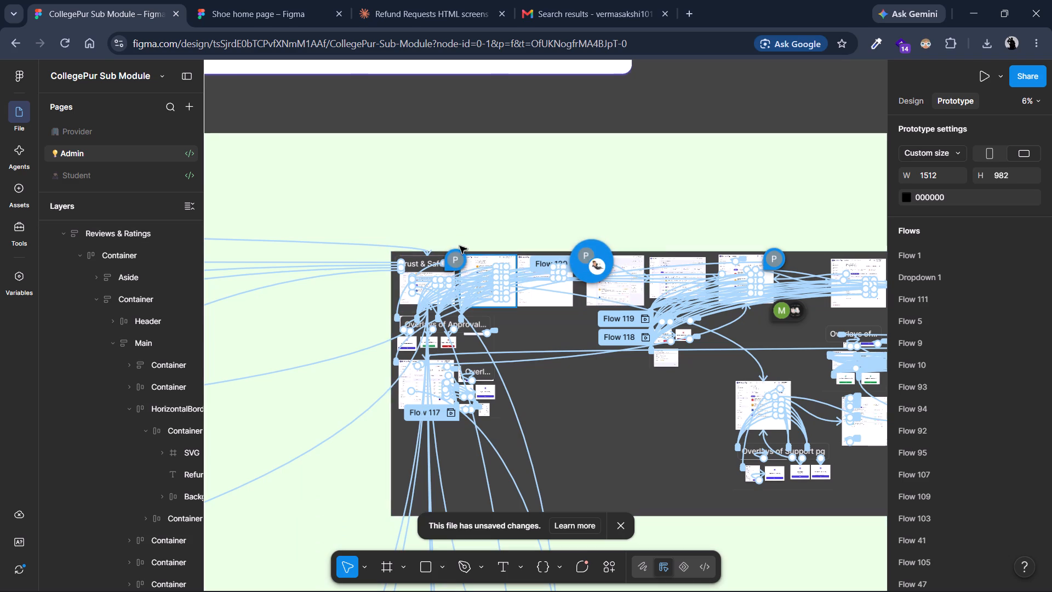
# Open the comment pinned on the first Trust & Safety screen to read it, and close the thread without replying.
pyautogui.click(455, 259)
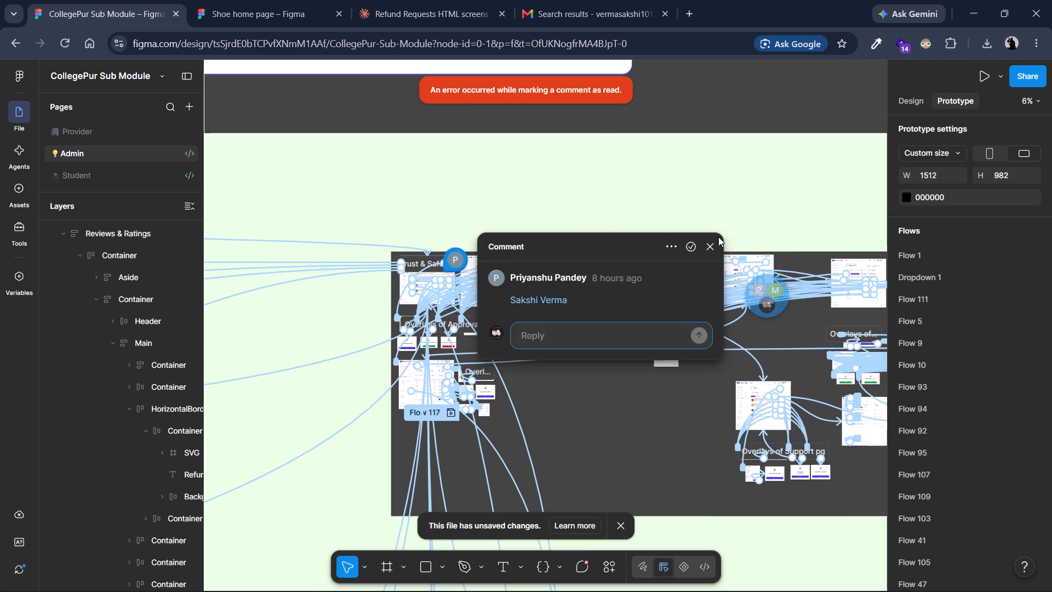
pyautogui.click(706, 243)
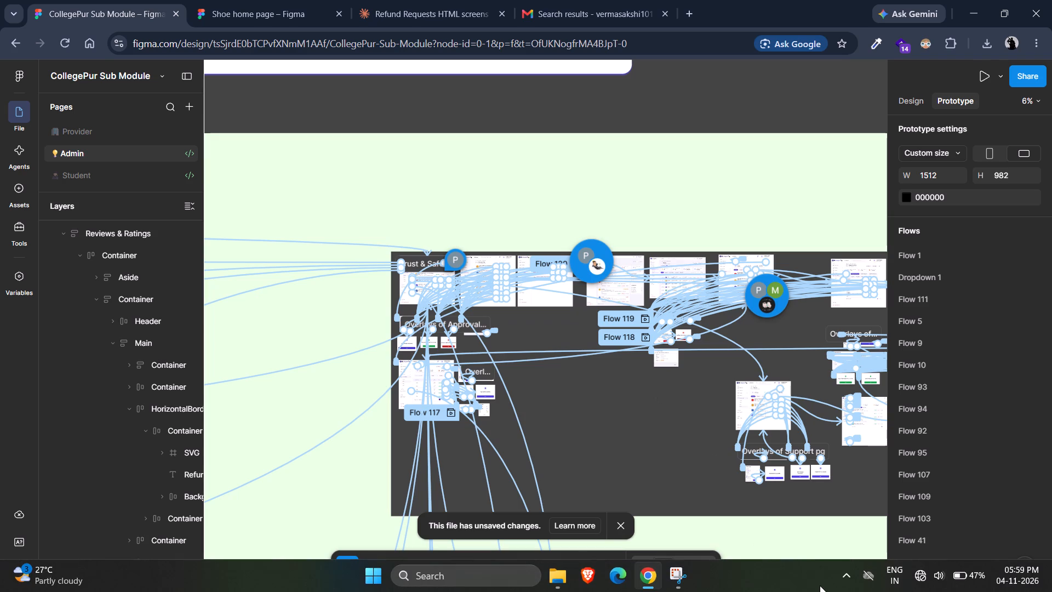
# Check the available Wi-Fi networks in the system's quick settings and refresh the network list.
pyautogui.click(927, 577)
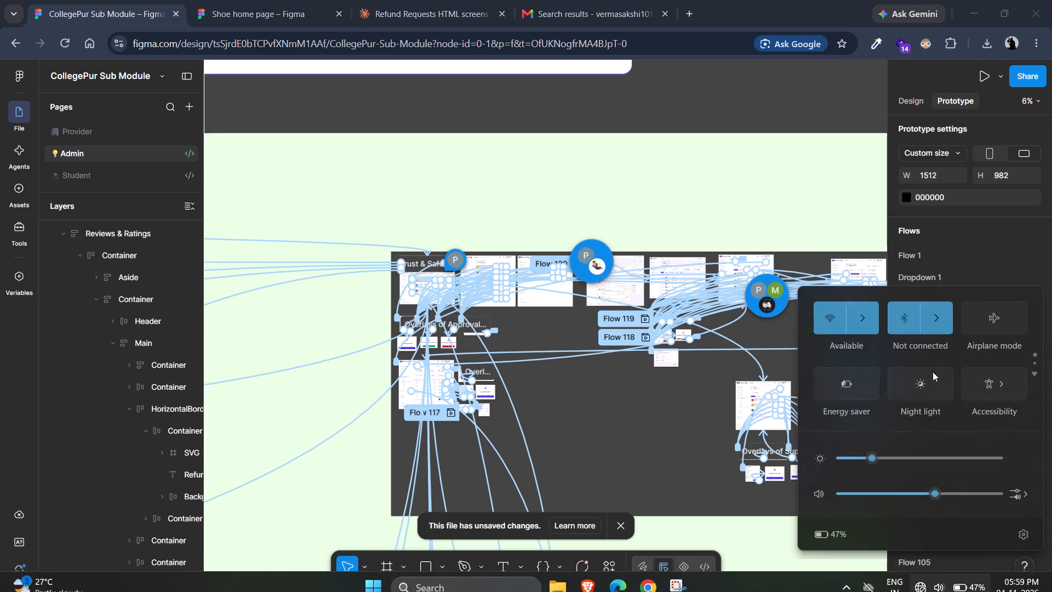
pyautogui.click(867, 304)
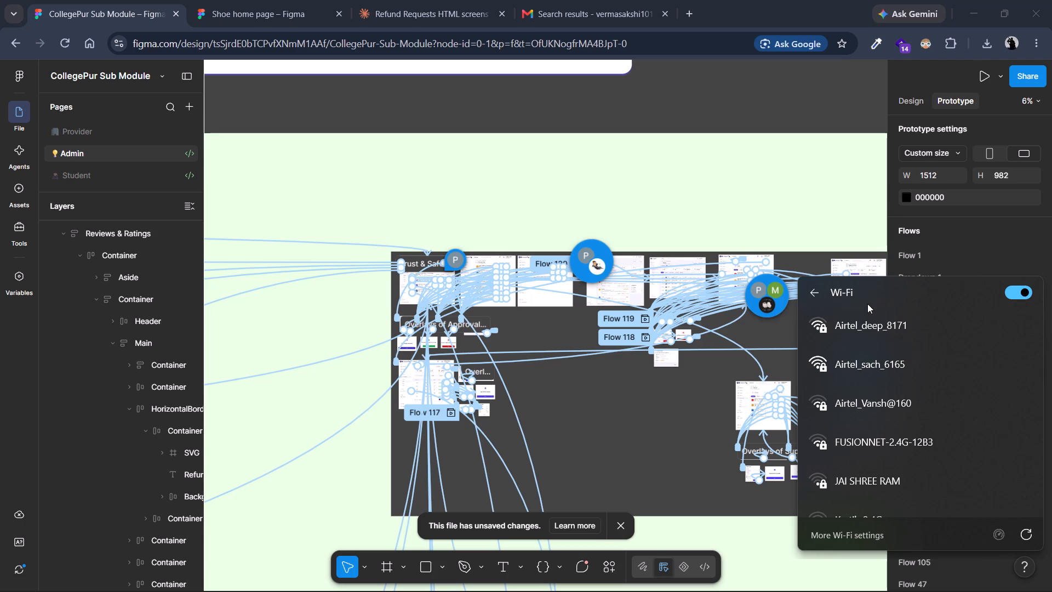
pyautogui.scroll(11, 894, 385)
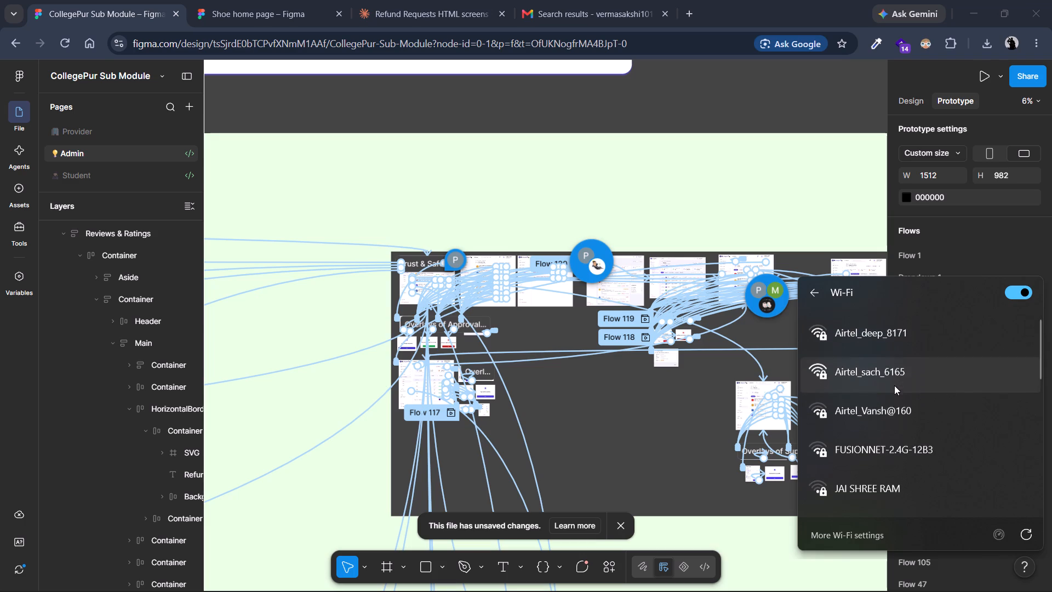
pyautogui.scroll(15, 894, 385)
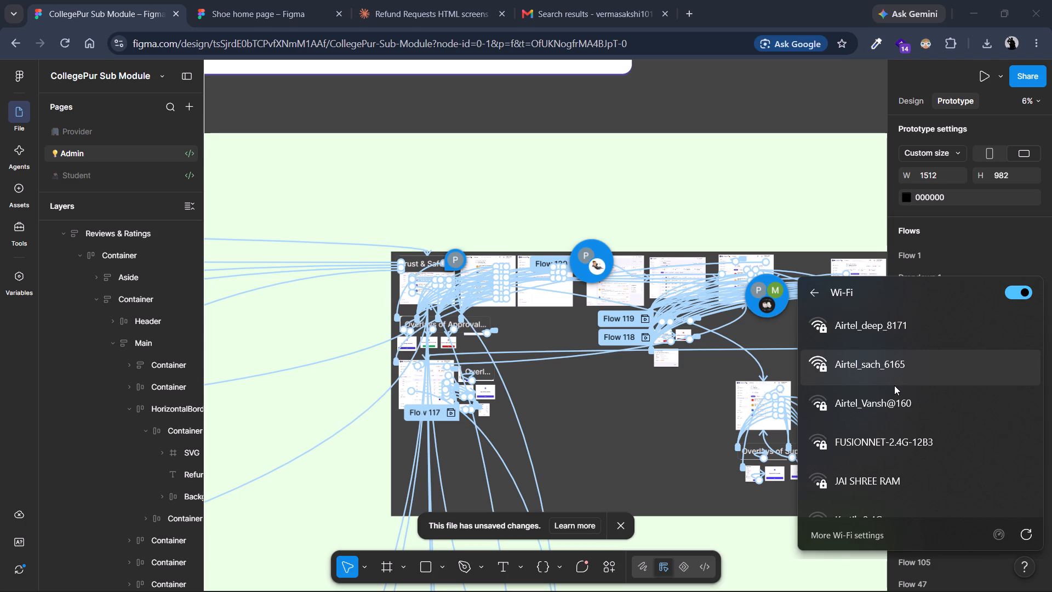
pyautogui.scroll(18, 879, 463)
pyautogui.scroll(4, 924, 343)
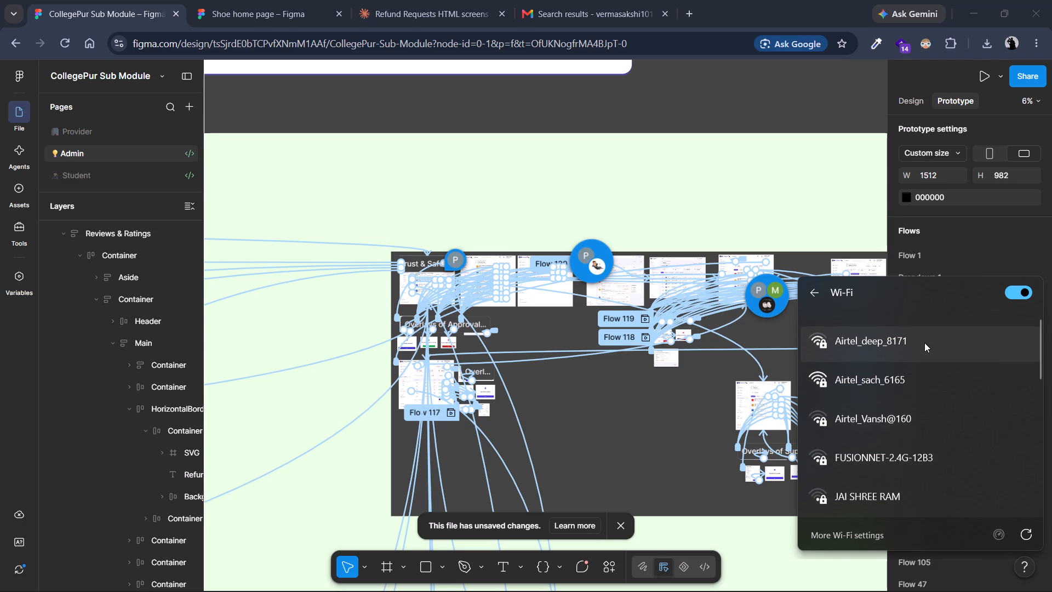
pyautogui.scroll(15, 924, 343)
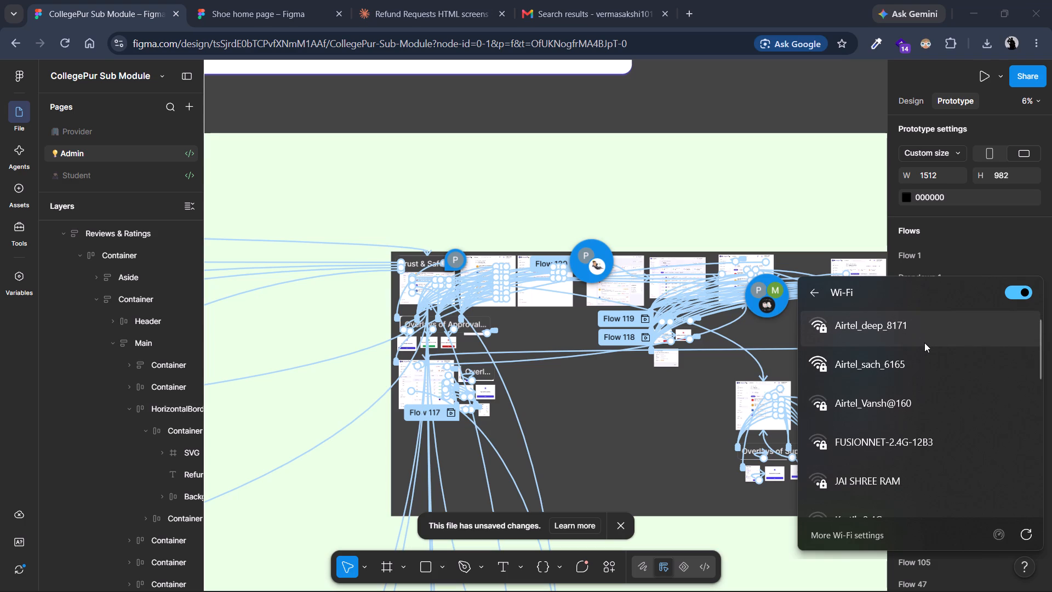
pyautogui.scroll(-2, 924, 343)
pyautogui.scroll(9, 924, 343)
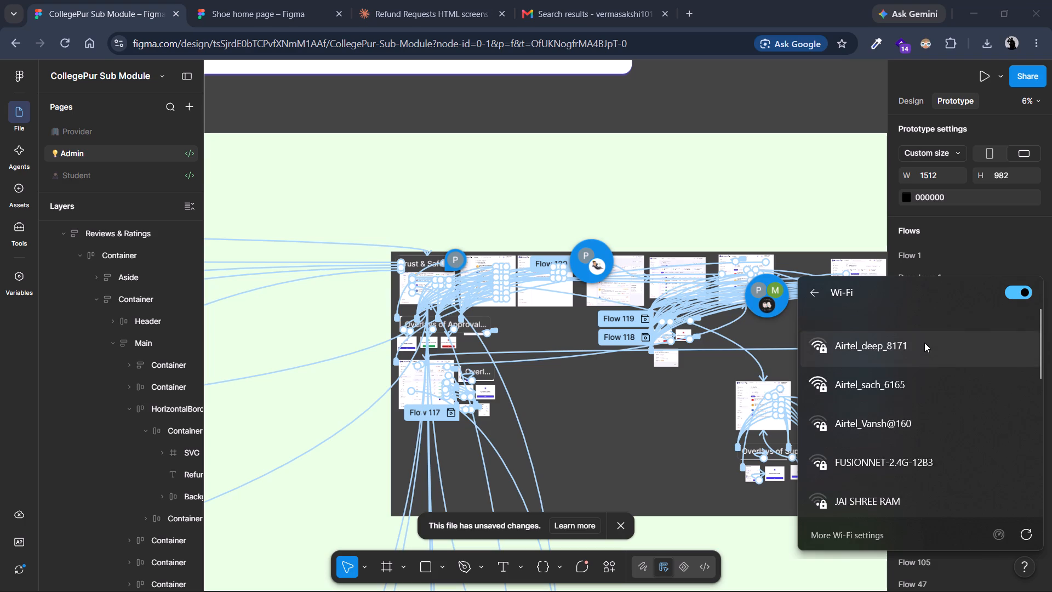
pyautogui.scroll(3, 924, 343)
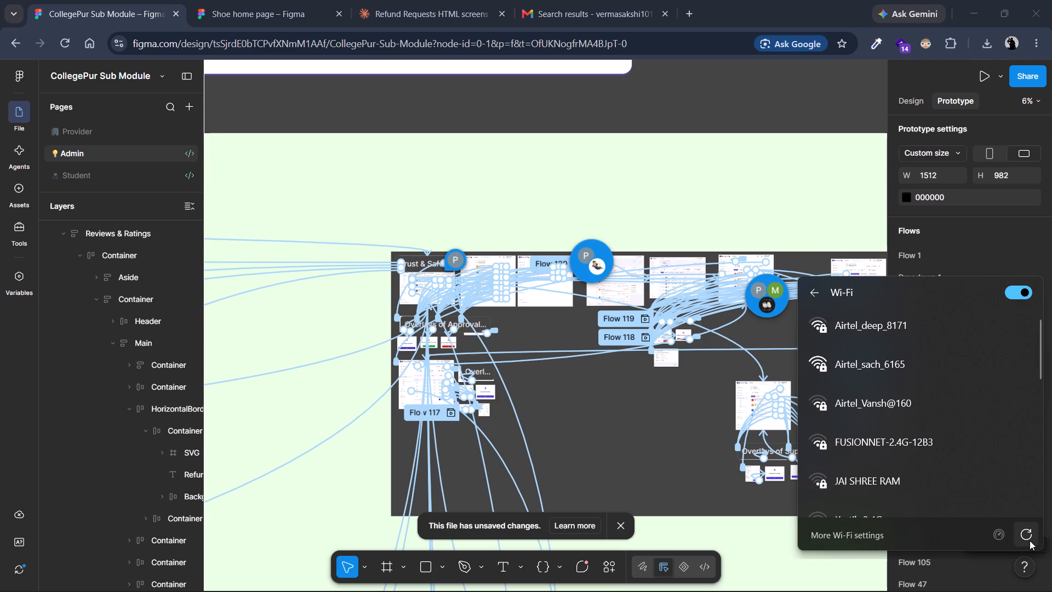
pyautogui.click(1030, 540)
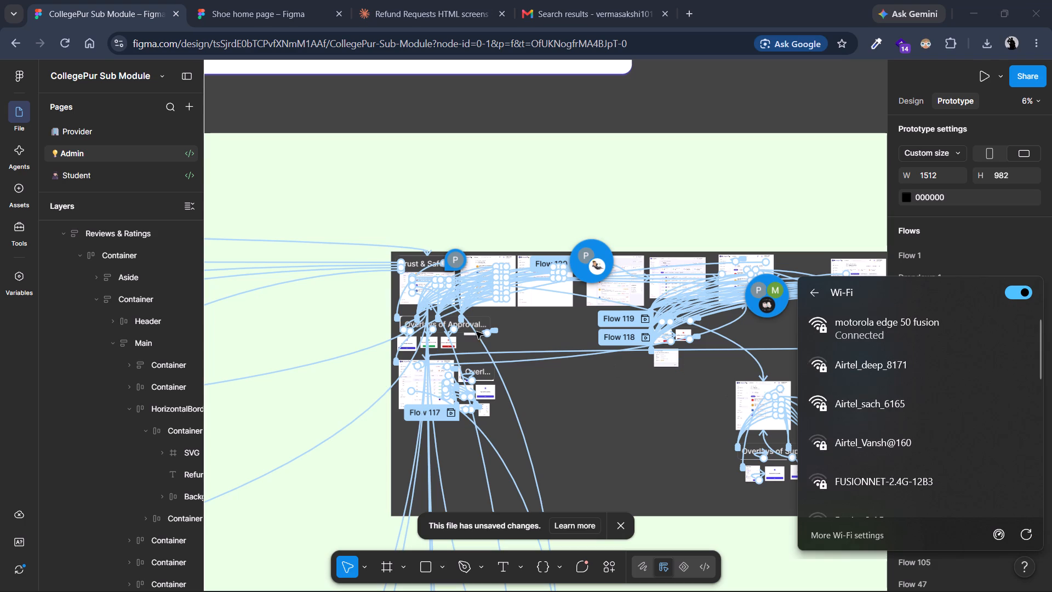
# Reread the comment on the first Trust & Safety screen, close it, and examine the Approvals page area where it is pinned.
pyautogui.click(458, 265)
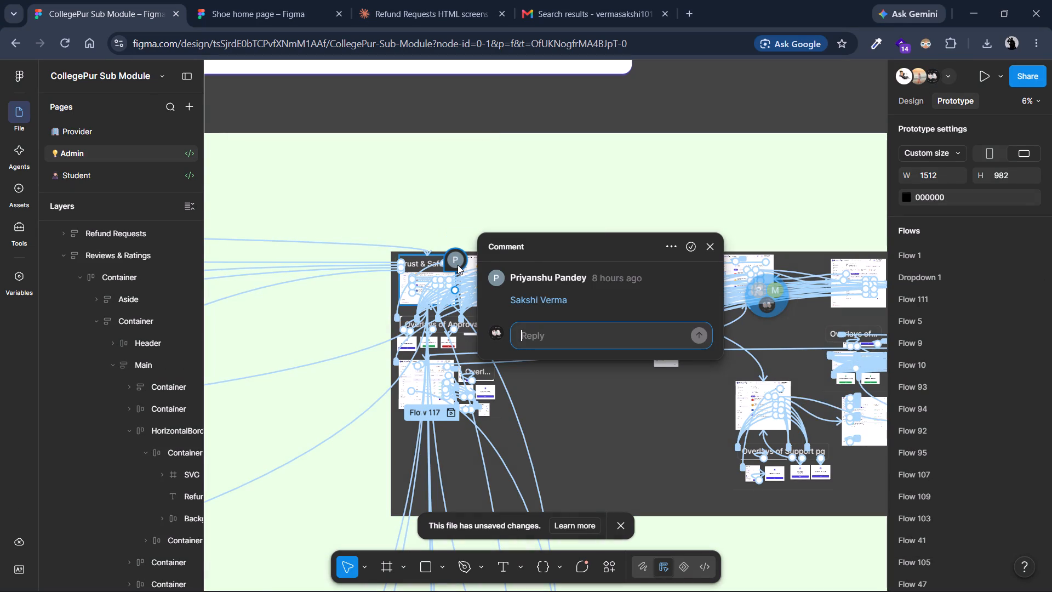
pyautogui.click(706, 251)
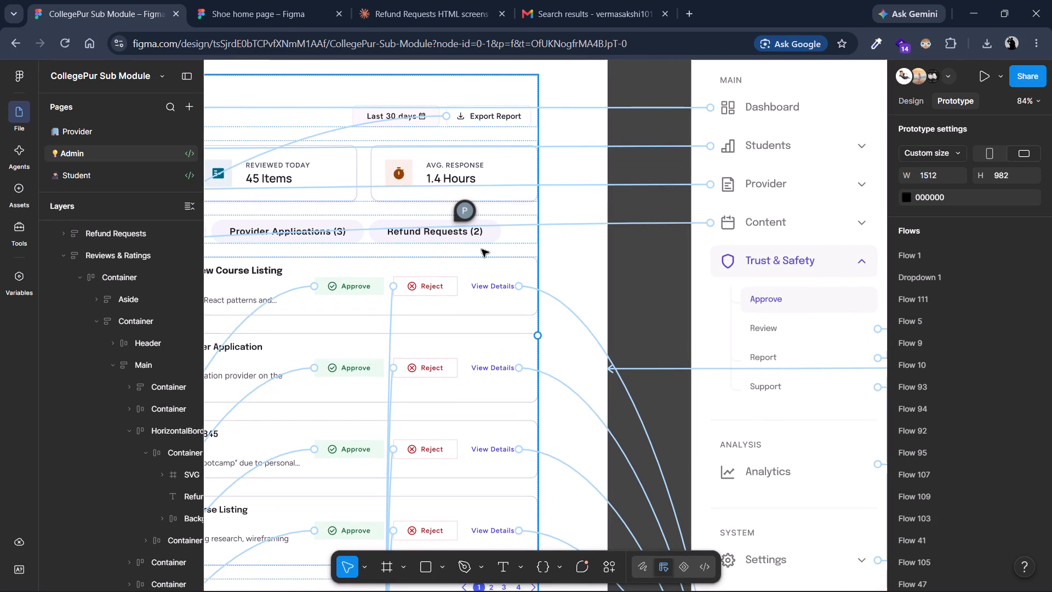
pyautogui.hscroll(8, 510, 223)
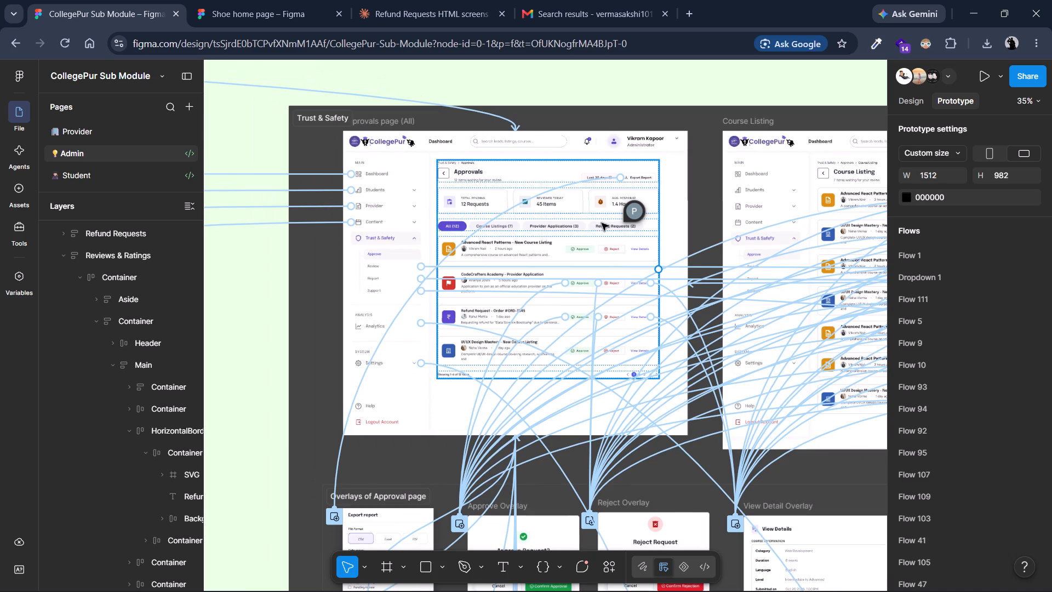
# Link the Refund Requests (2) filter button on the Approvals page (All) to the Refund Requests frame with an on-click Navigate to interaction.
pyautogui.hscroll(-14, 602, 223)
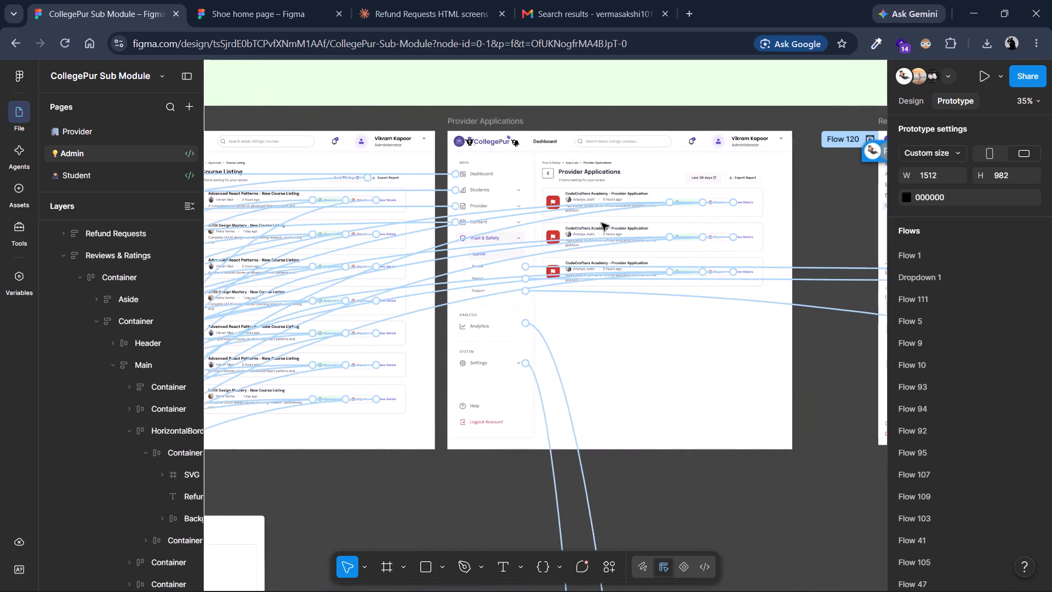
pyautogui.hscroll(-7, 602, 223)
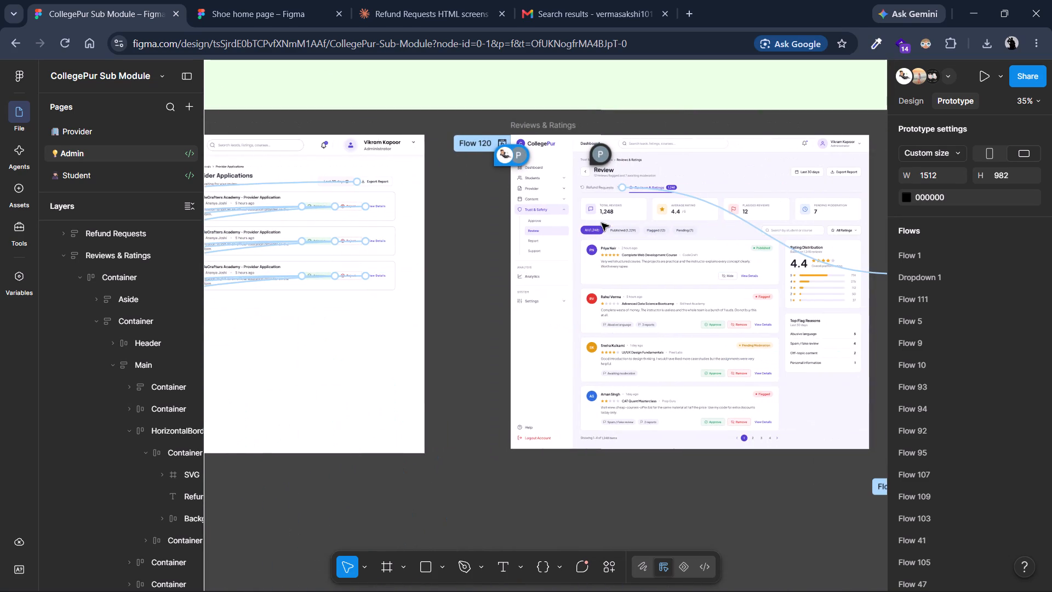
pyautogui.hscroll(-3, 602, 223)
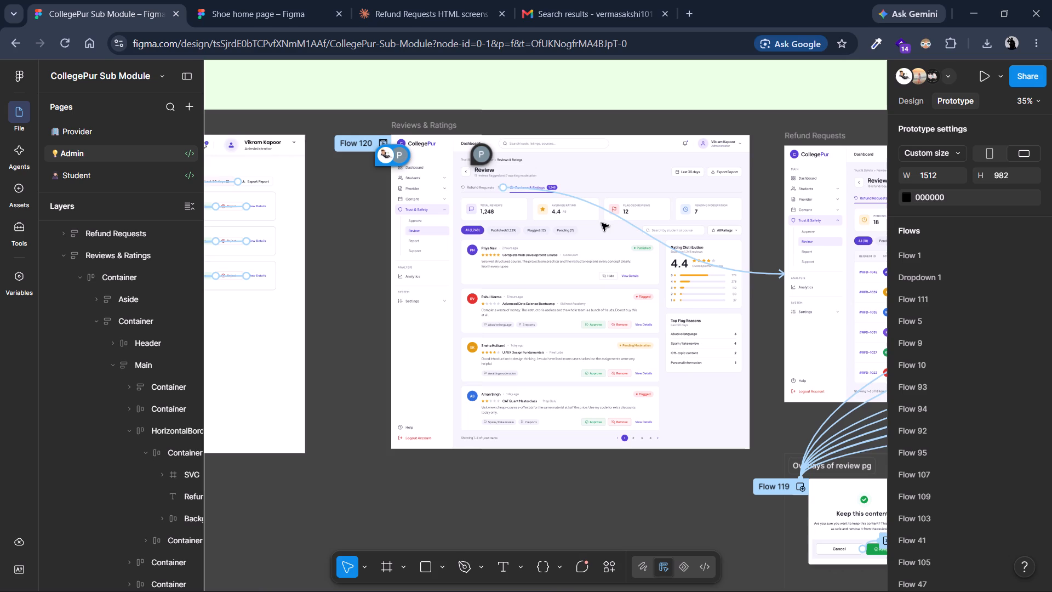
pyautogui.hscroll(3, 433, 238)
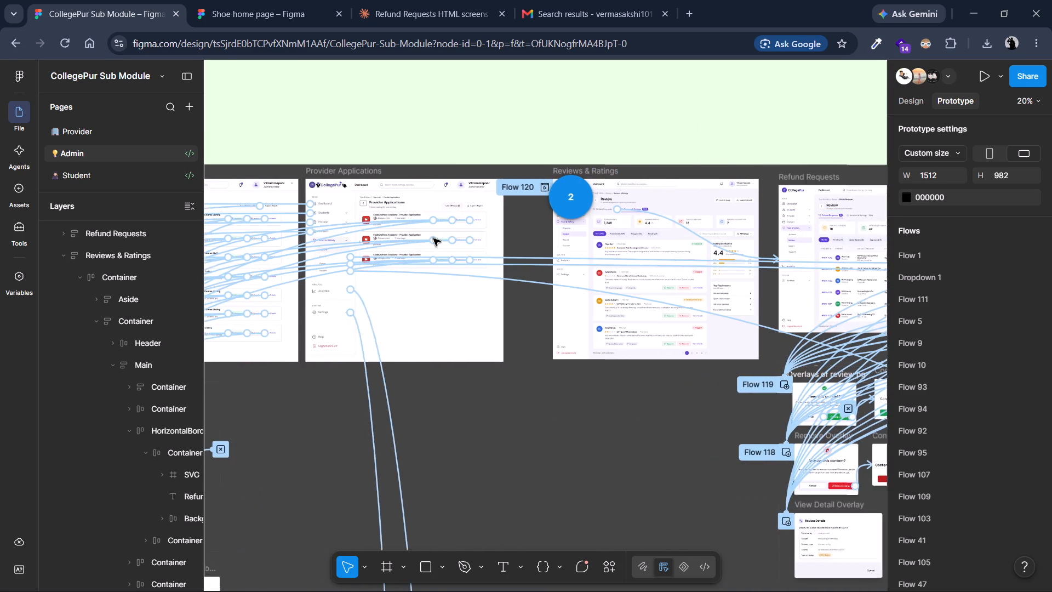
pyautogui.hscroll(5, 433, 238)
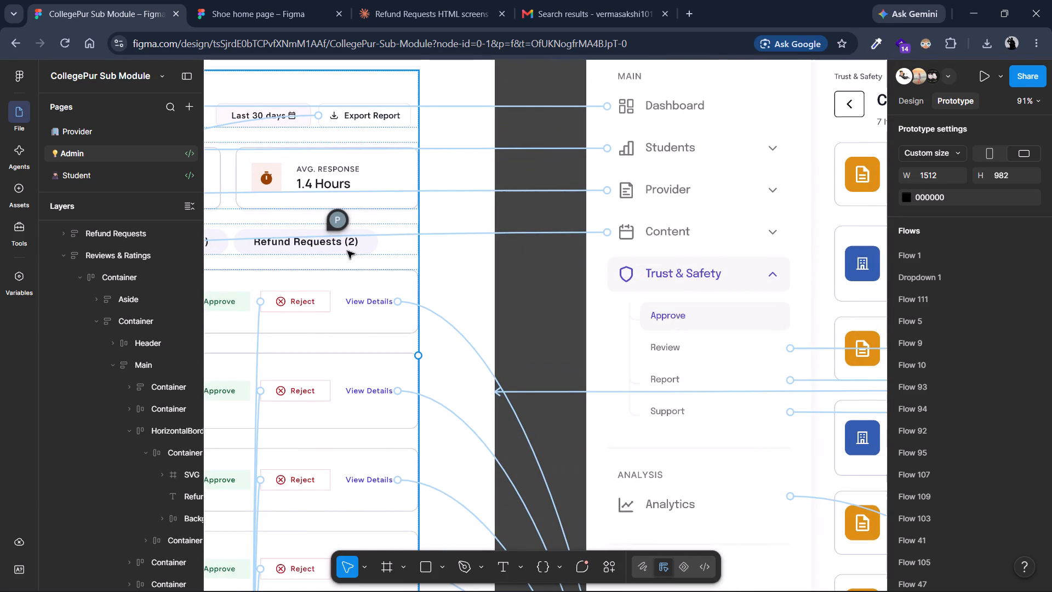
pyautogui.tripleClick(352, 249)
pyautogui.tripleClick(352, 249)
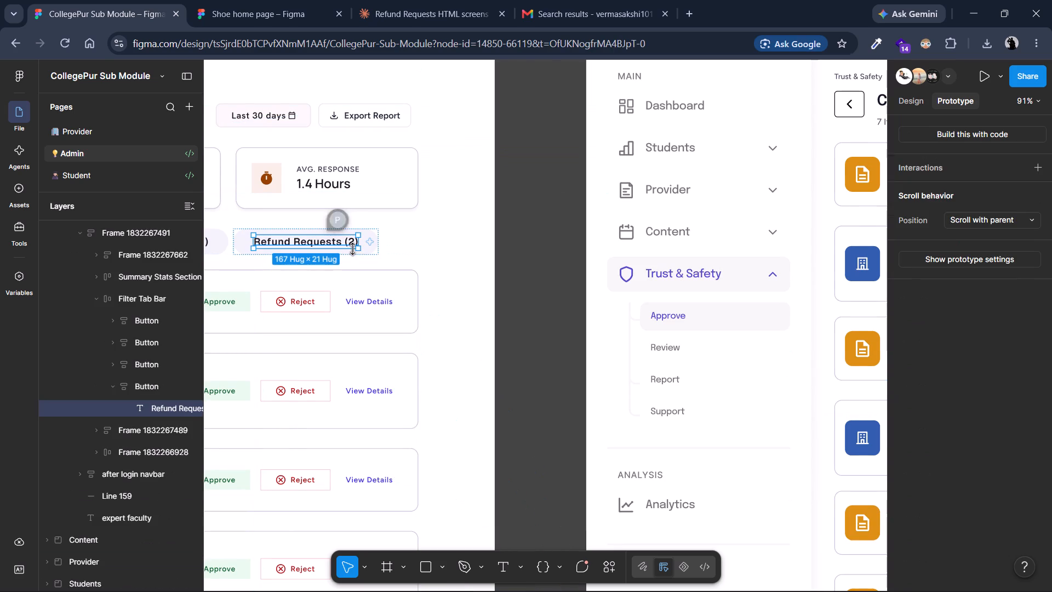
pyautogui.click(371, 246)
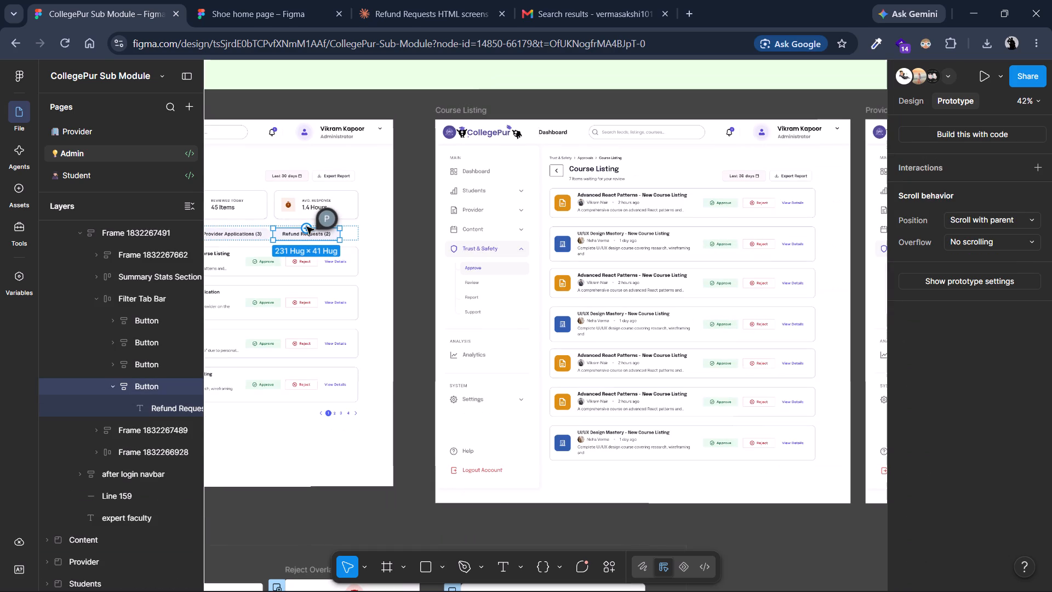
pyautogui.moveTo(307, 227); pyautogui.dragTo(561, 214)
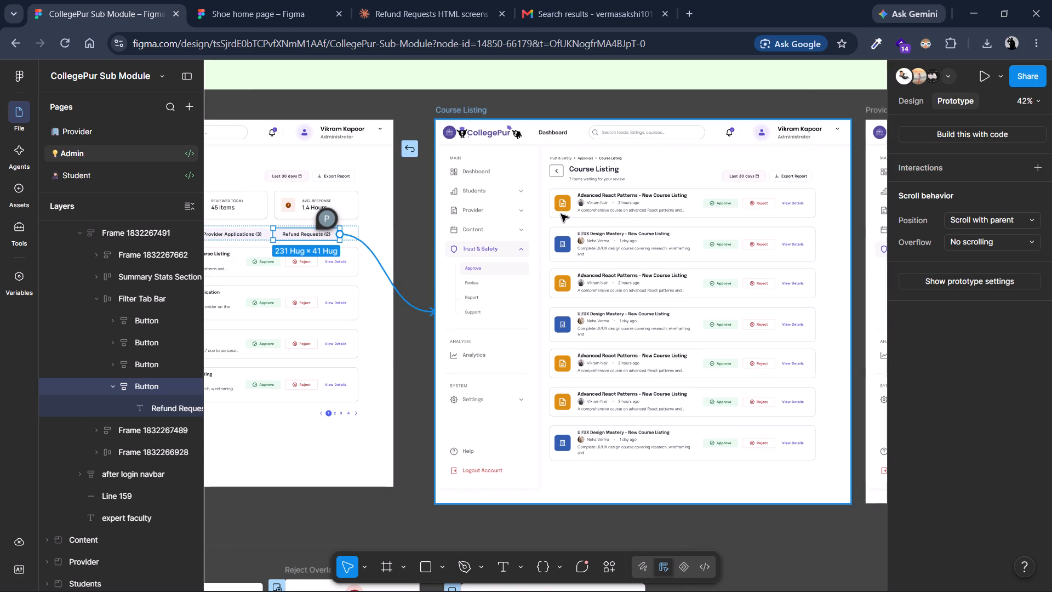
pyautogui.moveTo(561, 214); pyautogui.dragTo(736, 99)
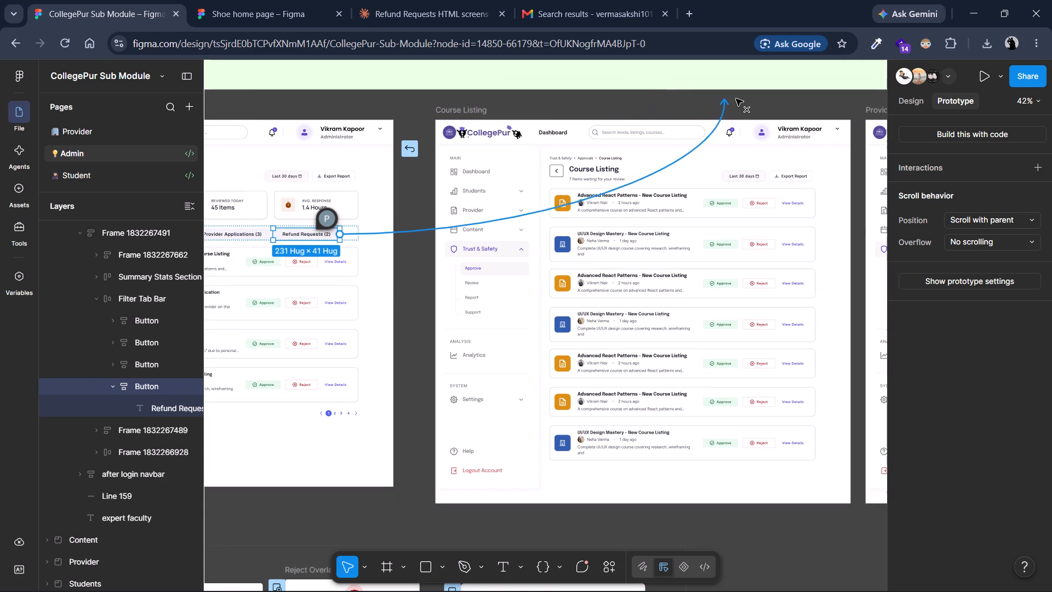
pyautogui.moveTo(736, 99); pyautogui.dragTo(982, 99)
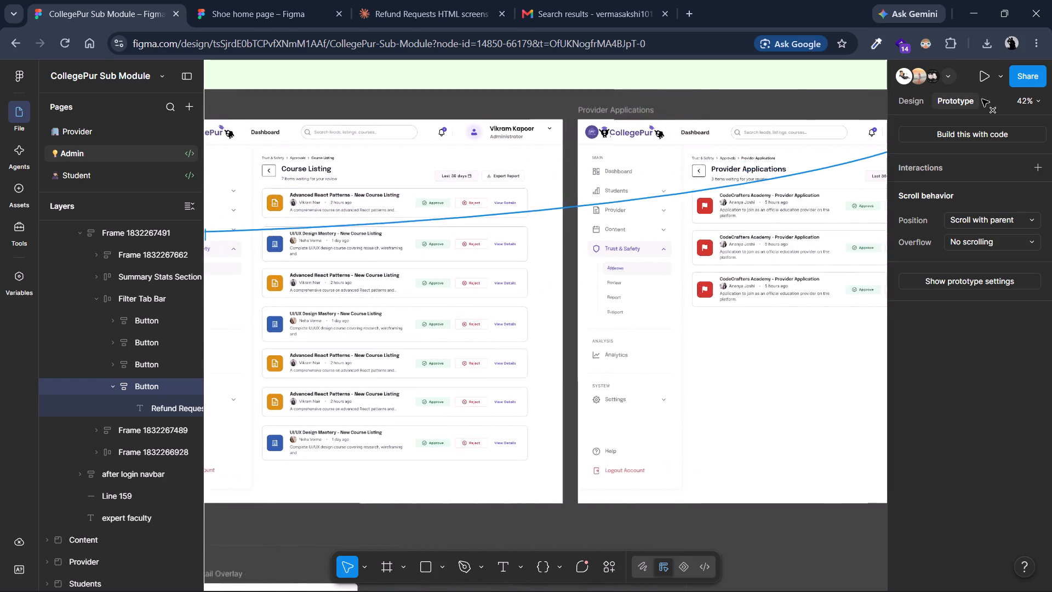
pyautogui.moveTo(982, 99); pyautogui.dragTo(754, 180)
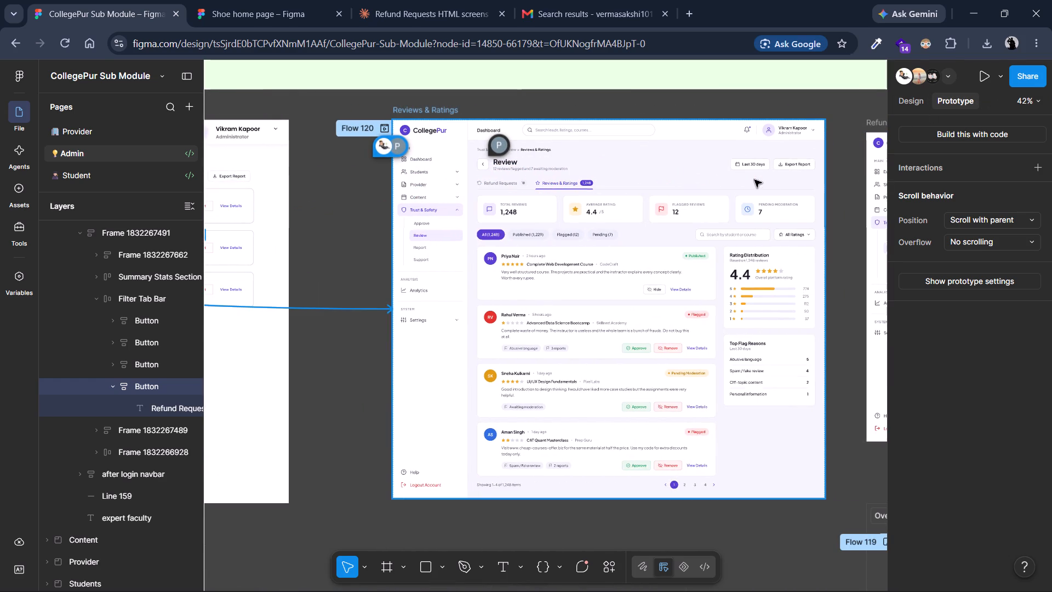
pyautogui.moveTo(754, 180); pyautogui.dragTo(868, 167)
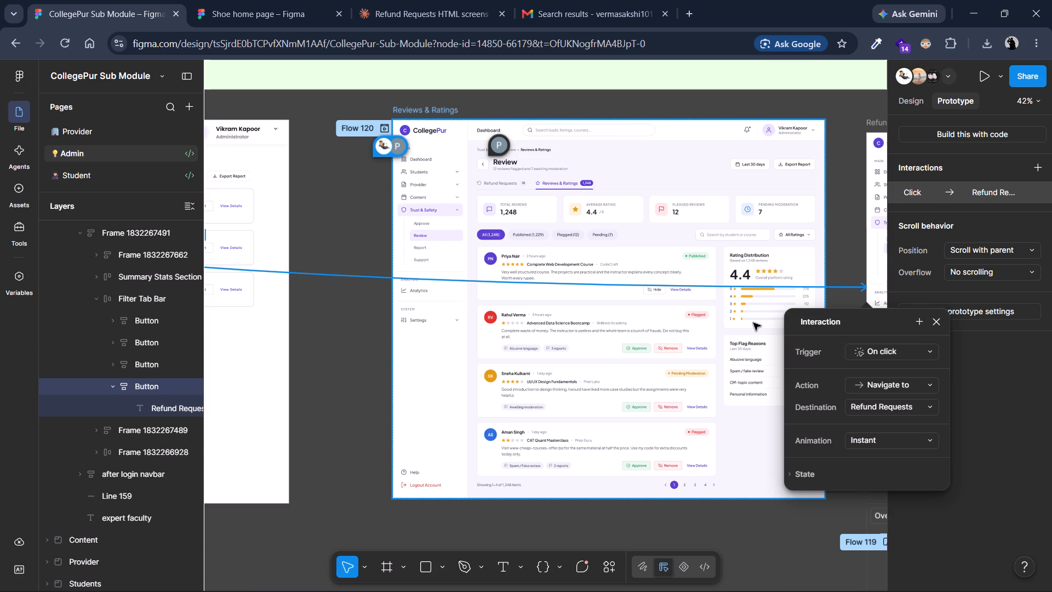
# Examine the new prototype connection from the Refund Requests frame back to its filter button on the Approvals page.
pyautogui.hscroll(-2, 753, 323)
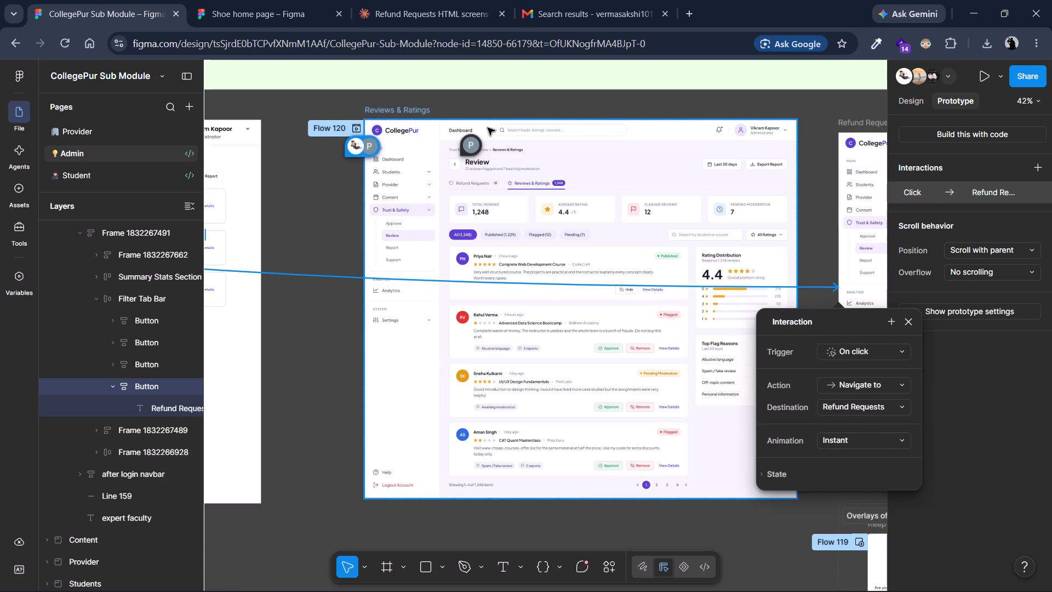
pyautogui.hscroll(7, 471, 144)
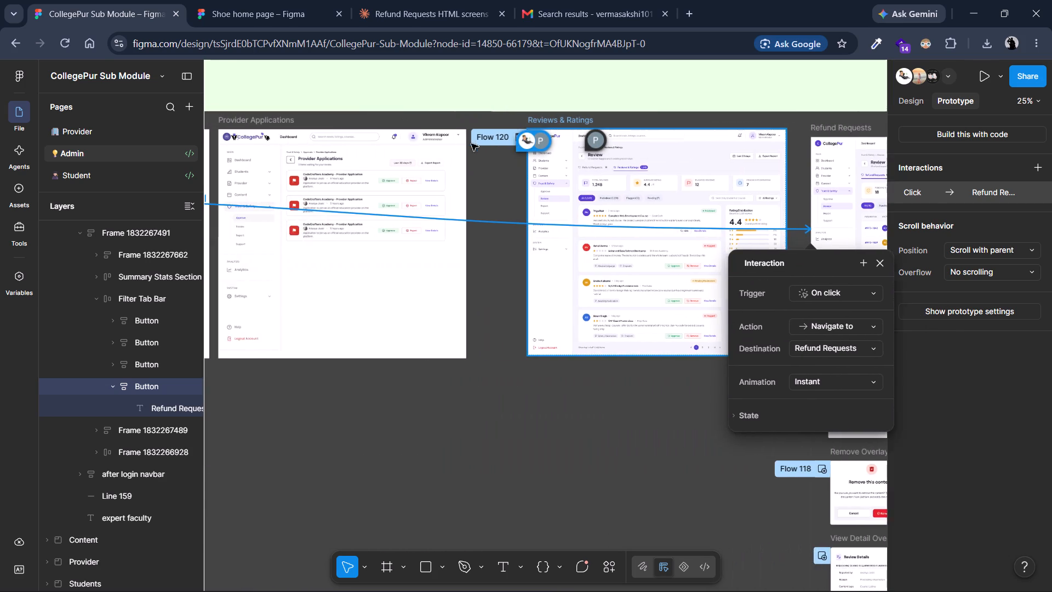
pyautogui.hscroll(10, 471, 144)
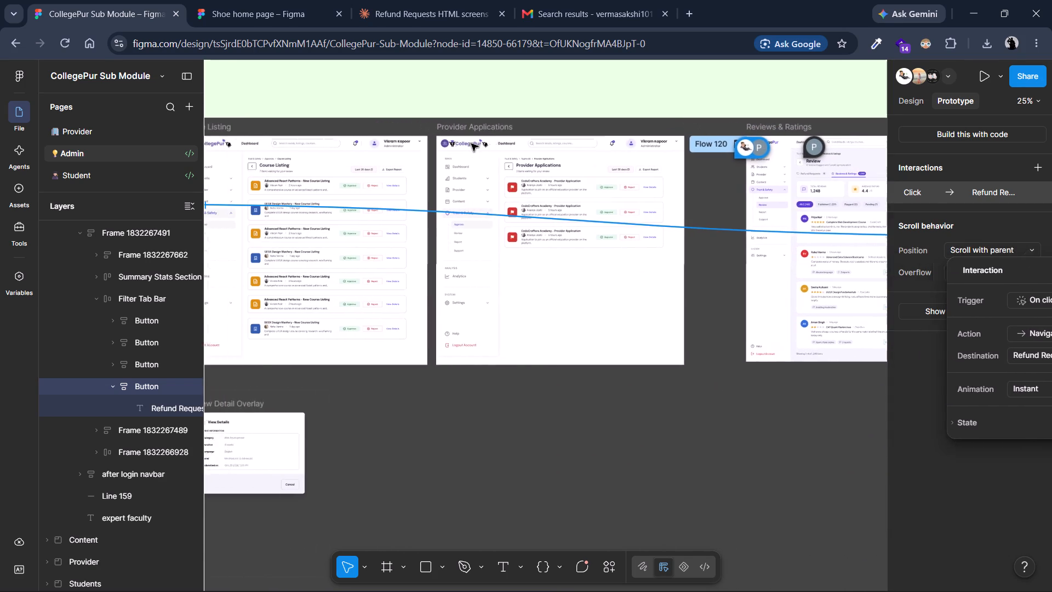
pyautogui.hscroll(1, 471, 144)
pyautogui.hscroll(7, 242, 228)
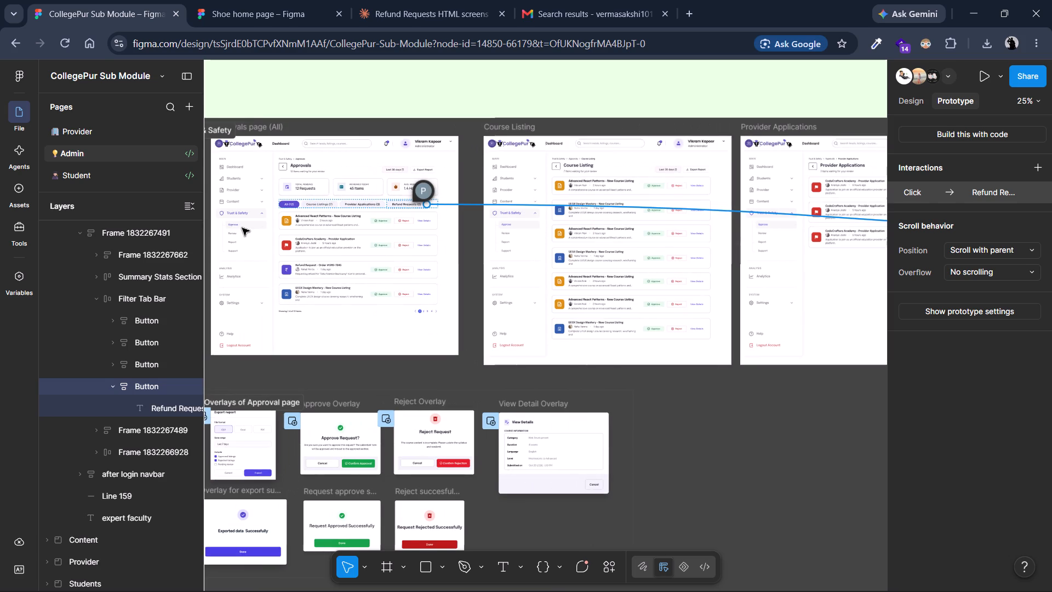
pyautogui.hscroll(3, 242, 228)
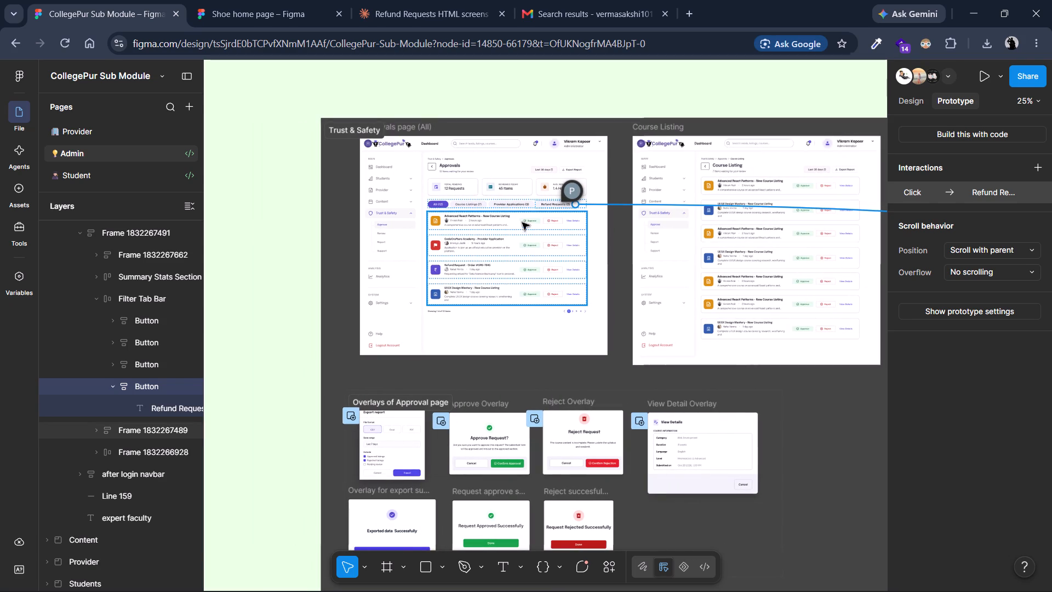
# Review comments #1626 and #1625 from the comments list to find the spots they mark, and leave comment mode.
pyautogui.click(902, 98)
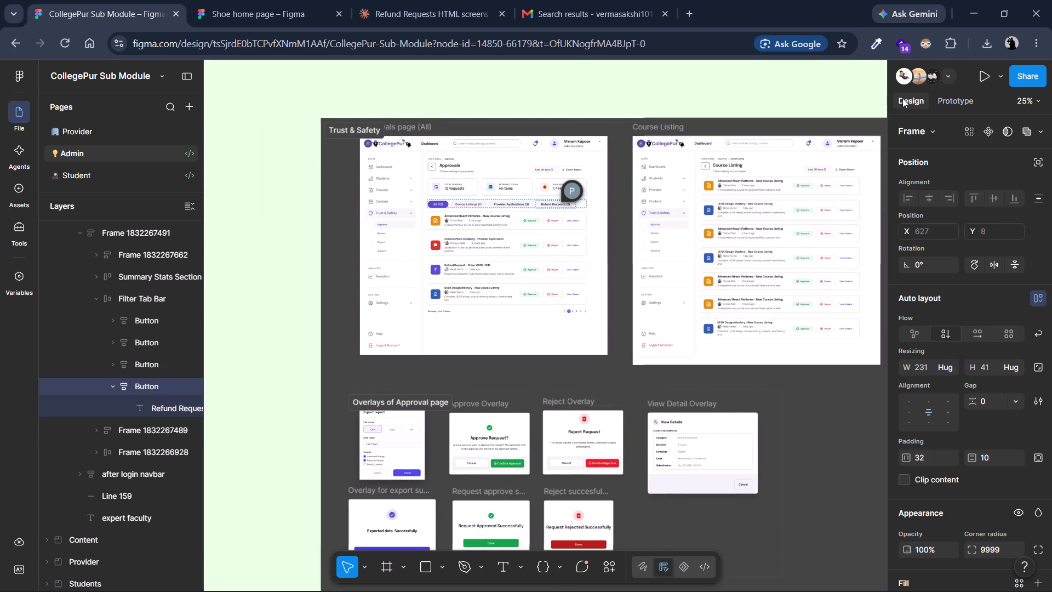
pyautogui.click(586, 565)
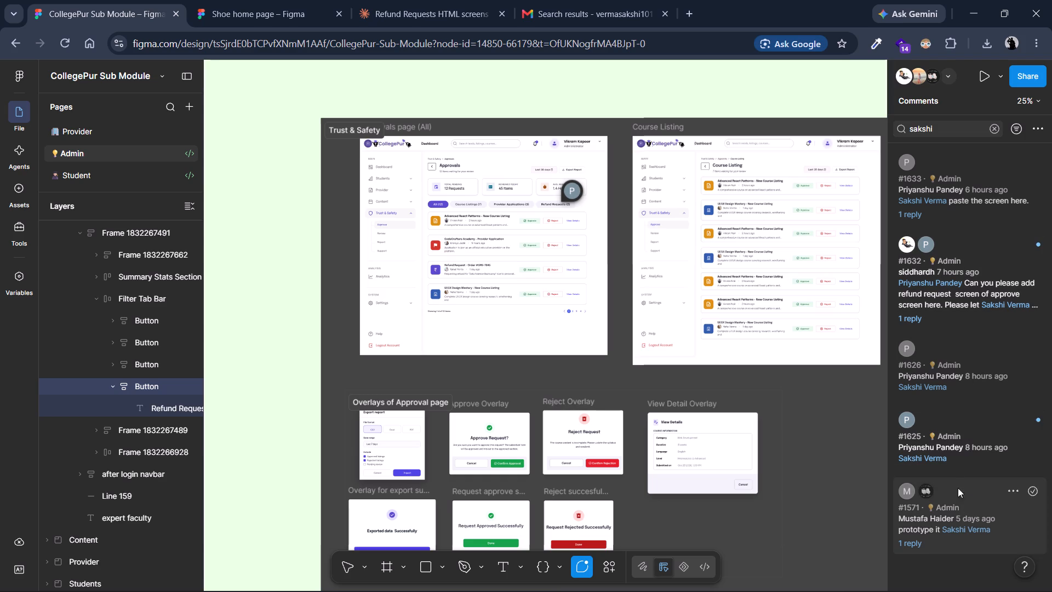
pyautogui.click(976, 377)
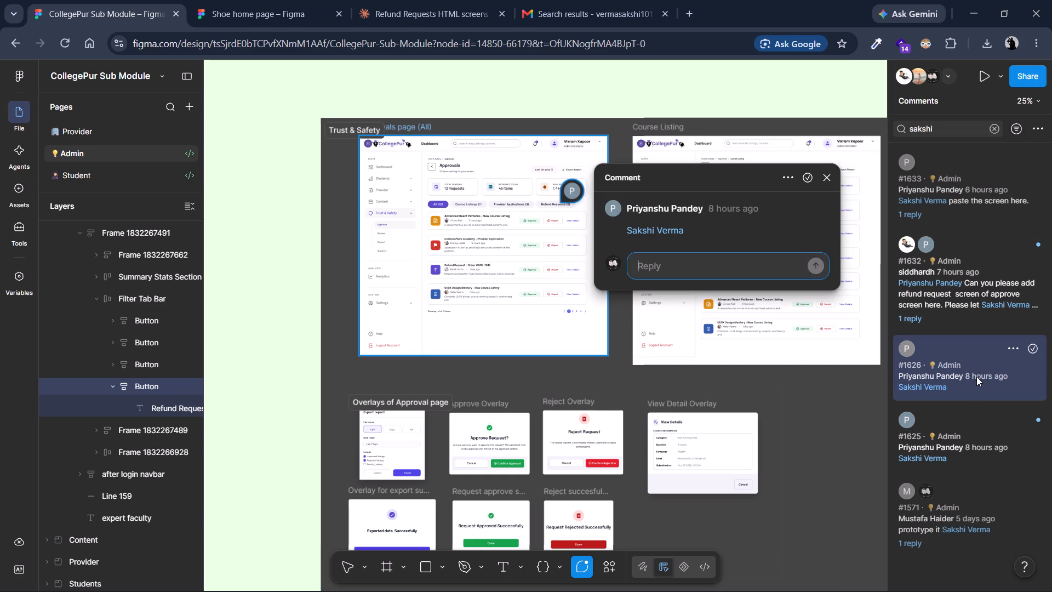
pyautogui.click(971, 441)
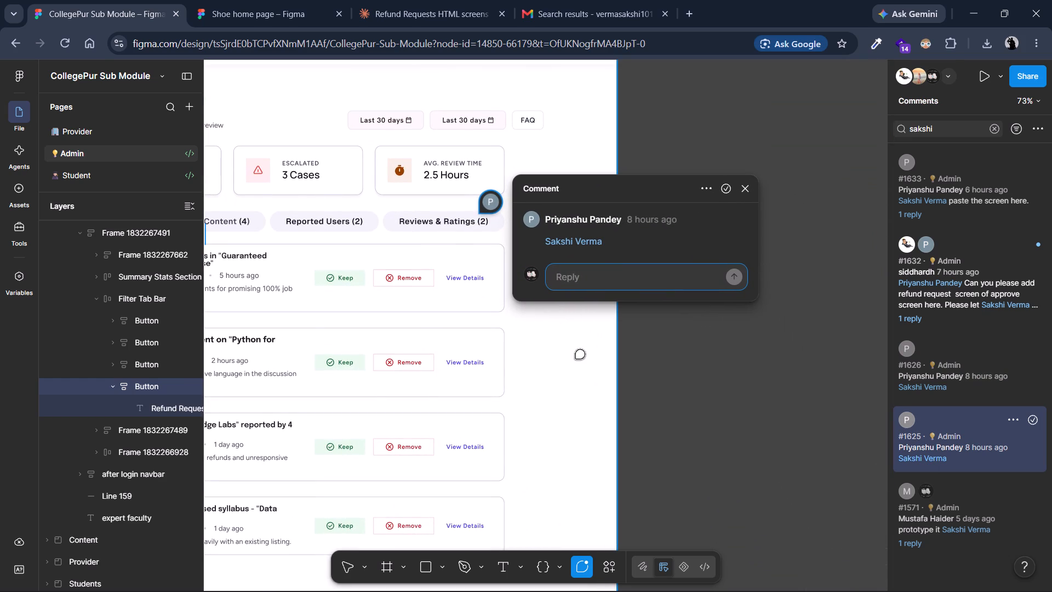
pyautogui.click(749, 186)
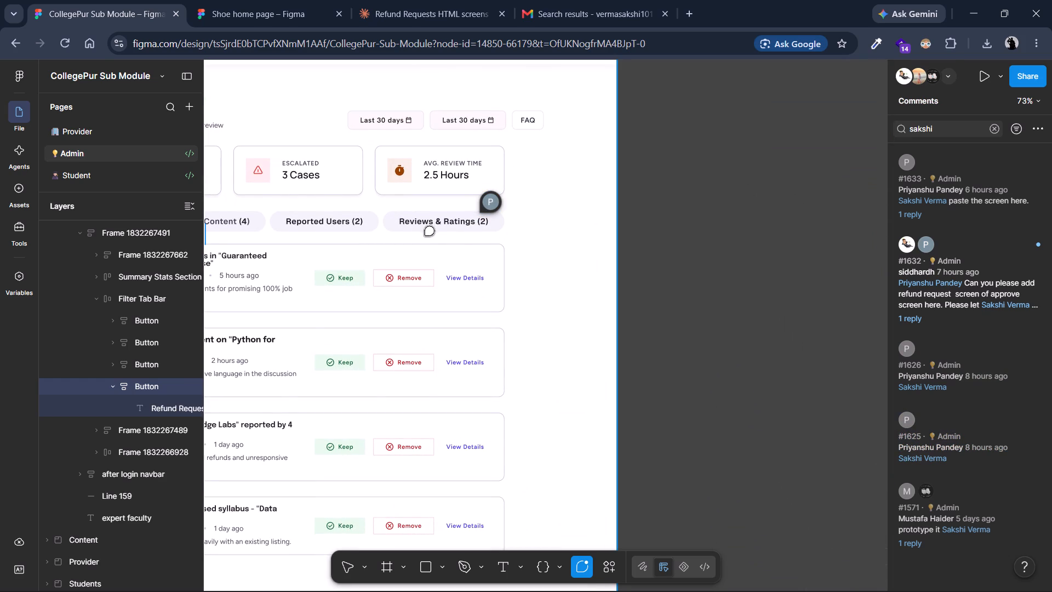
pyautogui.press('Escape')
# Link the Reviews & Ratings (2) filter button on the Review page to the Reviews & Ratings frame with an on-click Navigate to interaction.
pyautogui.tripleClick(450, 229)
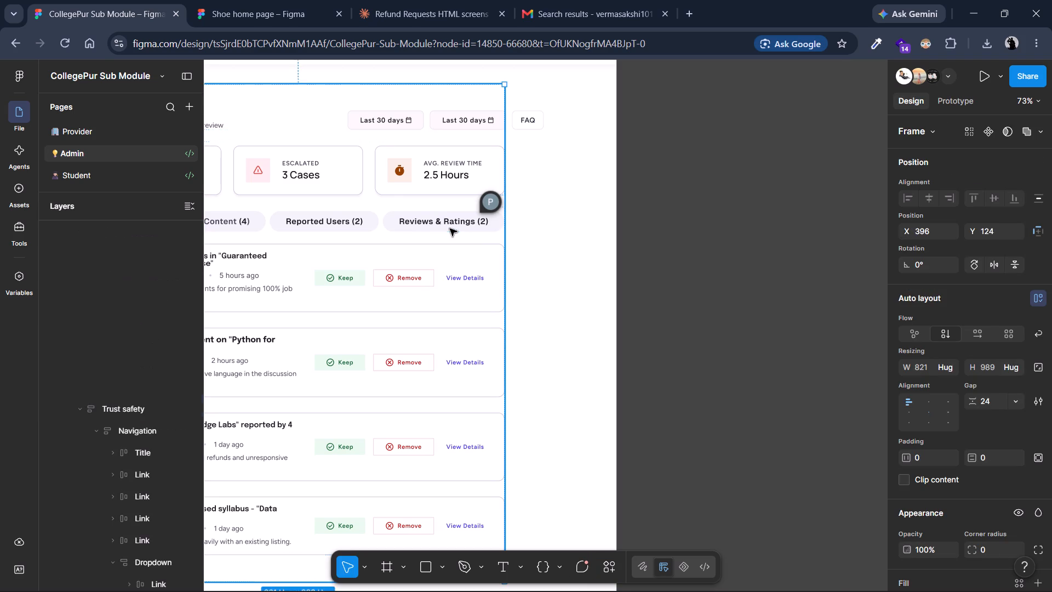
pyautogui.doubleClick(450, 229)
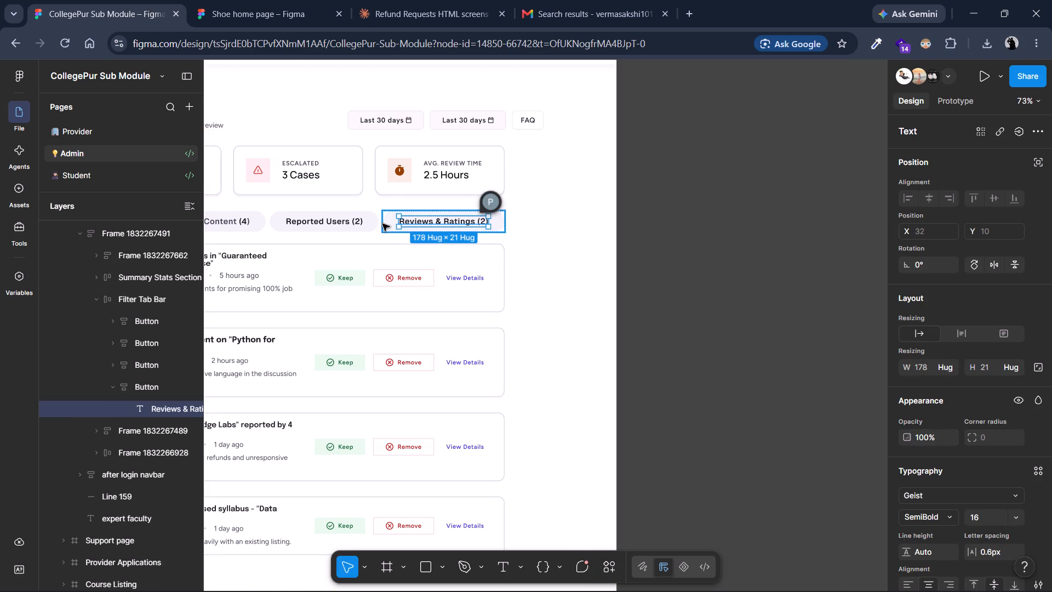
pyautogui.click(386, 223)
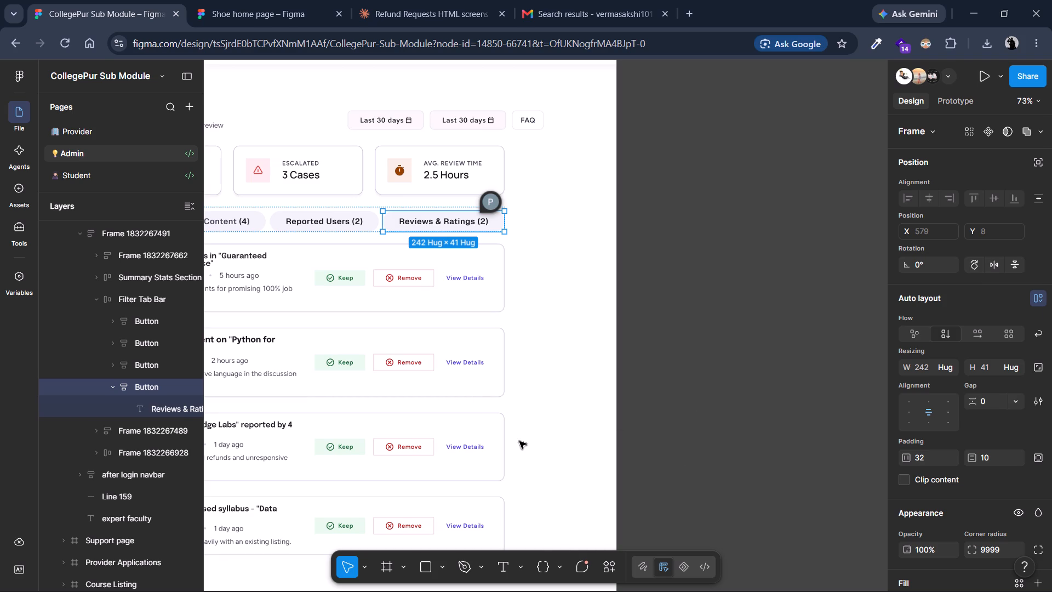
pyautogui.click(942, 96)
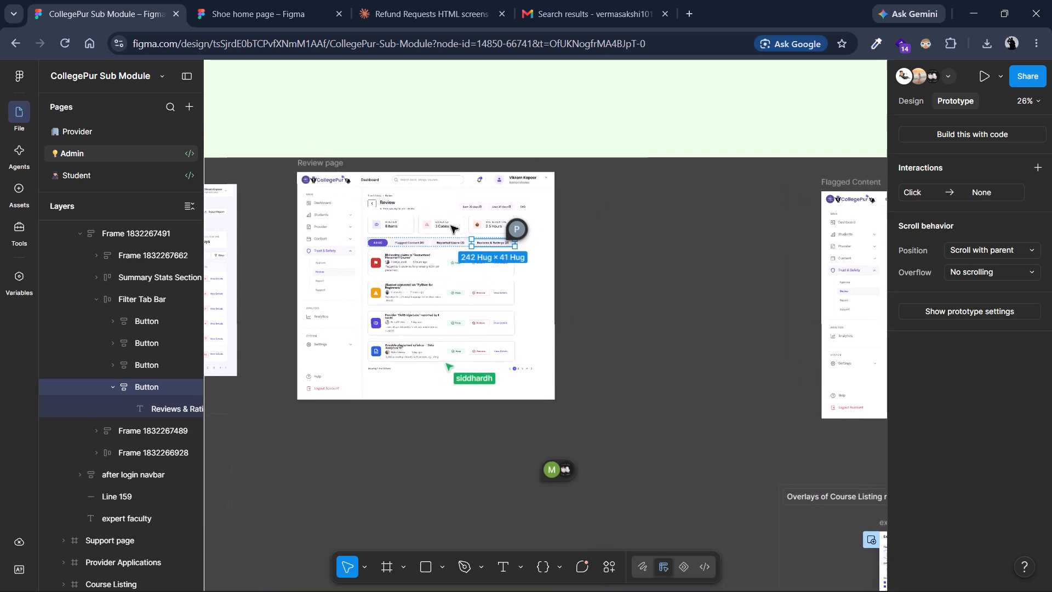
pyautogui.moveTo(498, 249); pyautogui.dragTo(372, 333)
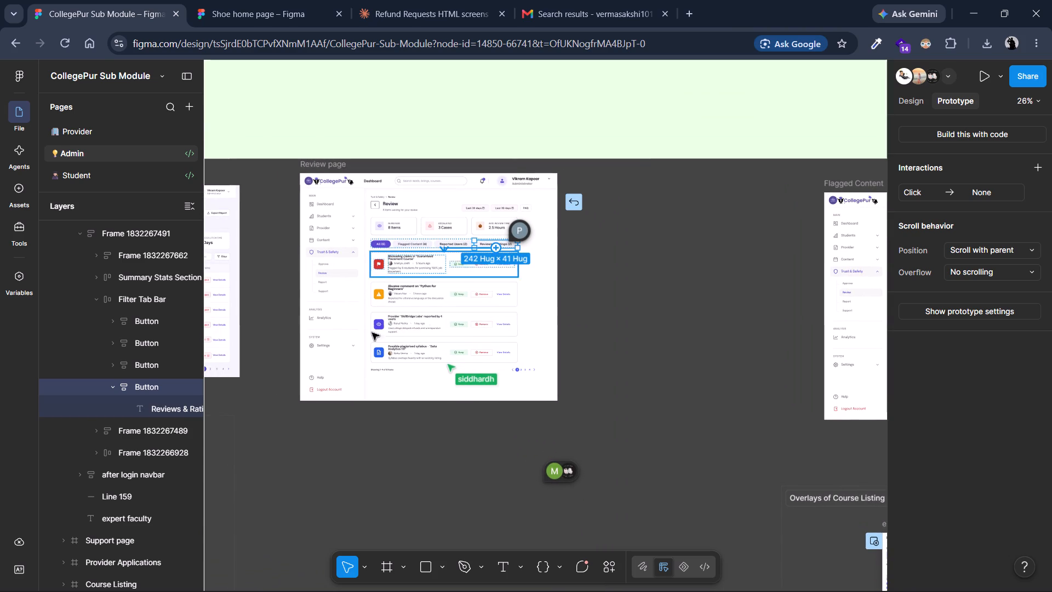
pyautogui.moveTo(372, 333); pyautogui.dragTo(213, 138)
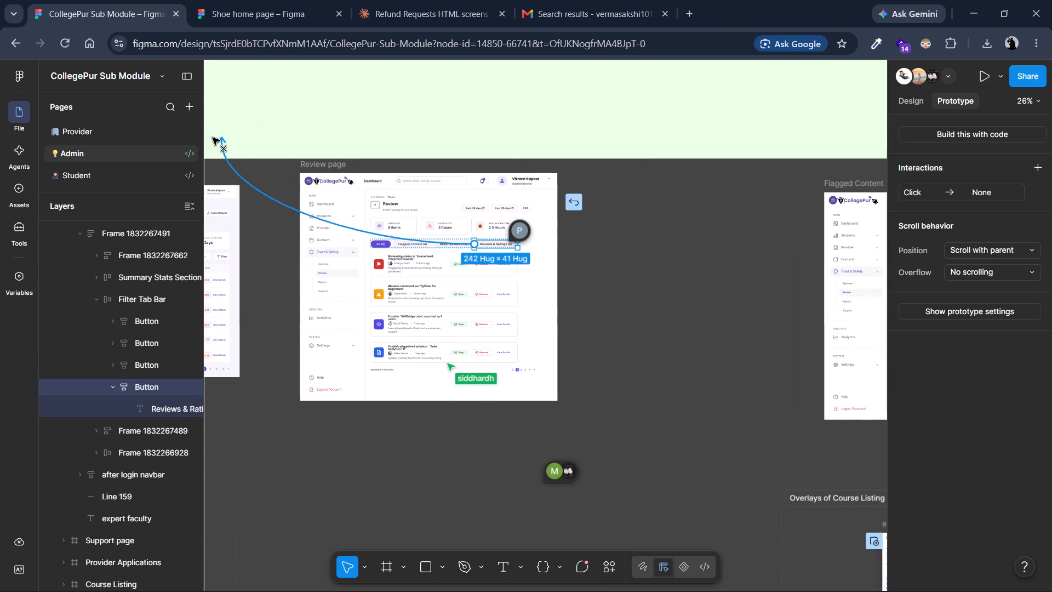
pyautogui.moveTo(213, 138); pyautogui.dragTo(408, 156)
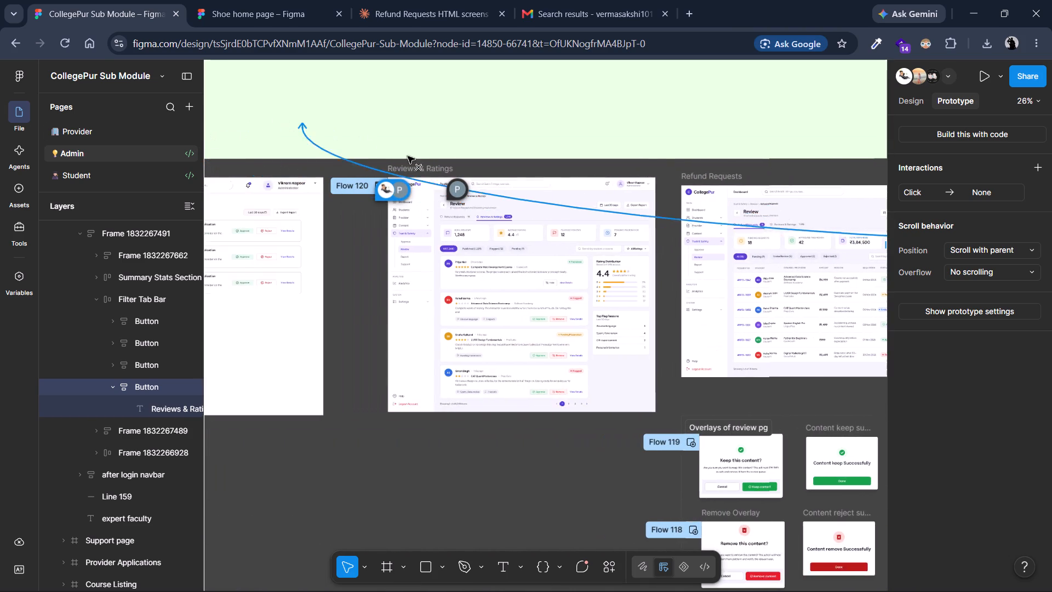
pyautogui.moveTo(408, 156); pyautogui.dragTo(630, 236)
pyautogui.hscroll(-10, 630, 236)
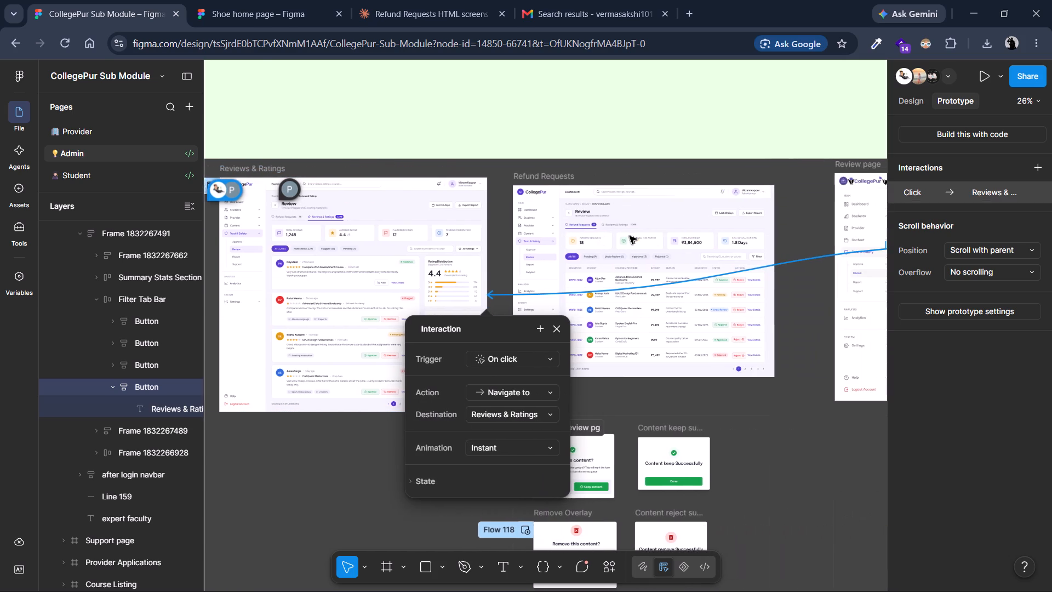
# Close the interaction settings, open the "paste the screen here" comment on the Reviews & Ratings frame, and begin a reply mentioning its author.
pyautogui.hscroll(-7, 630, 236)
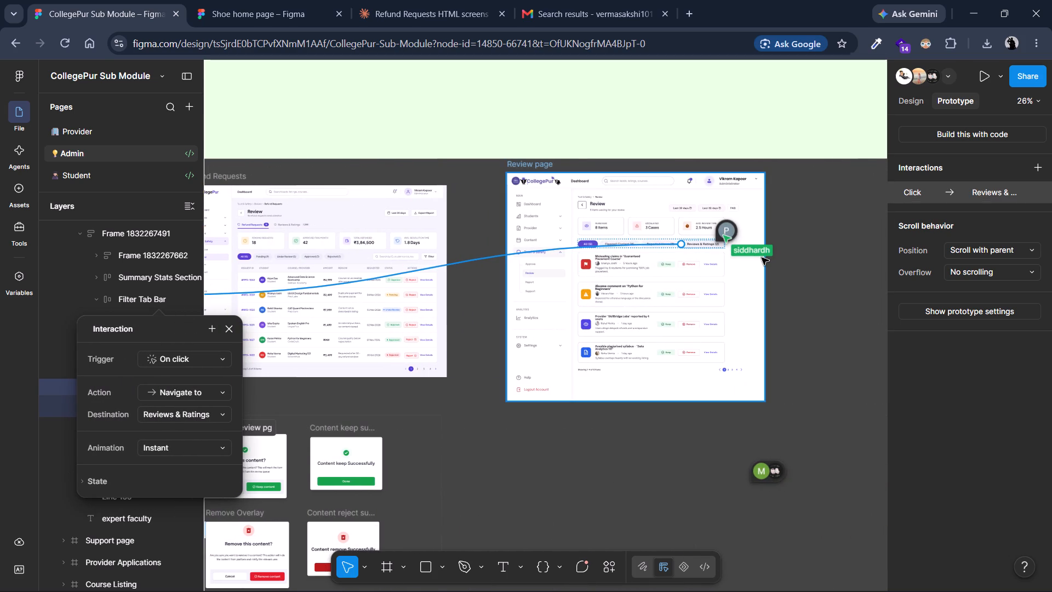
pyautogui.hscroll(4, 741, 266)
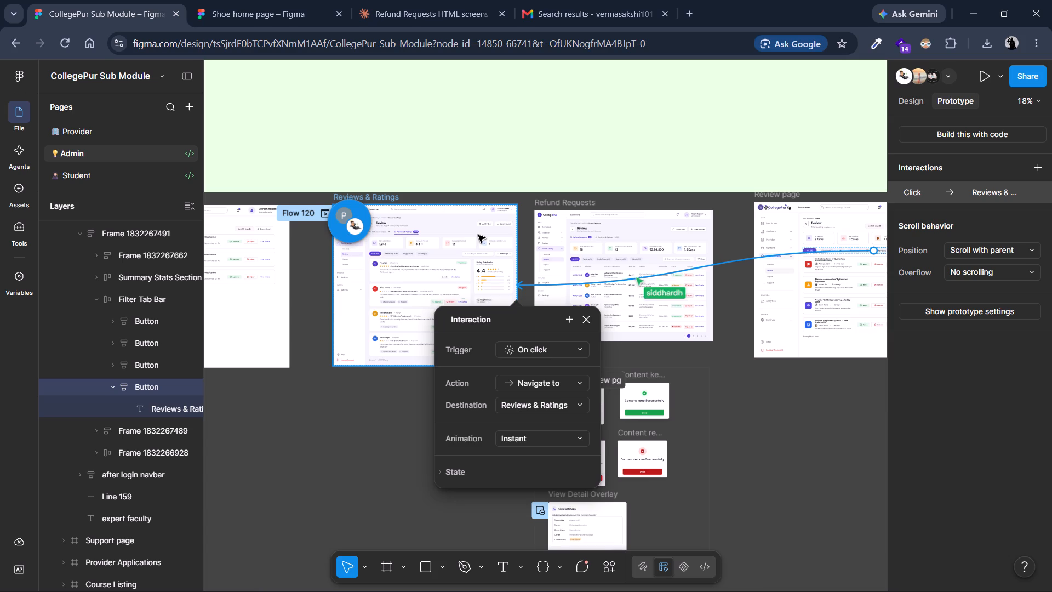
pyautogui.hscroll(1, 478, 235)
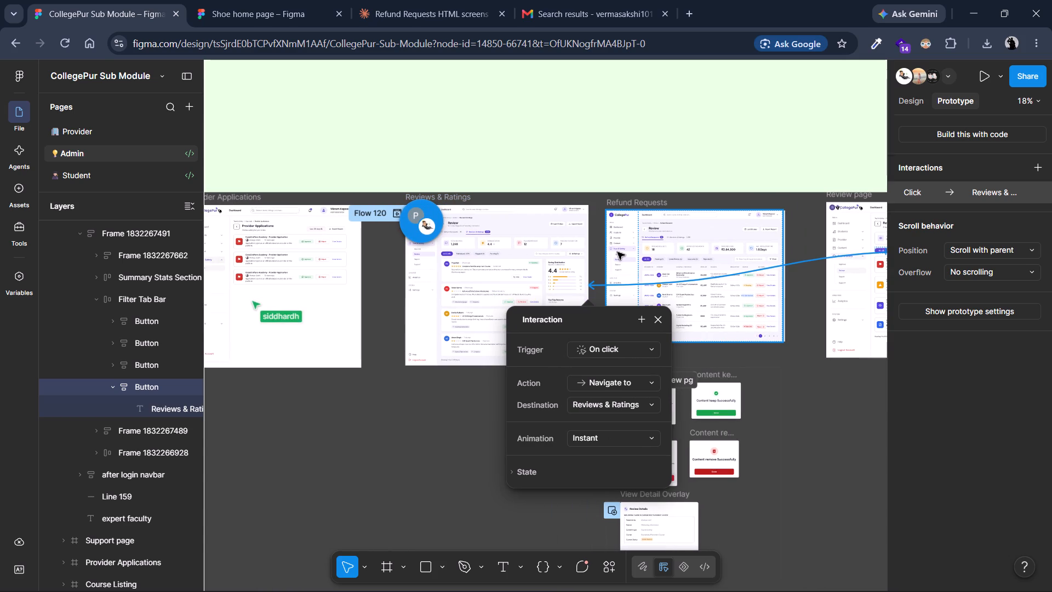
pyautogui.click(598, 216)
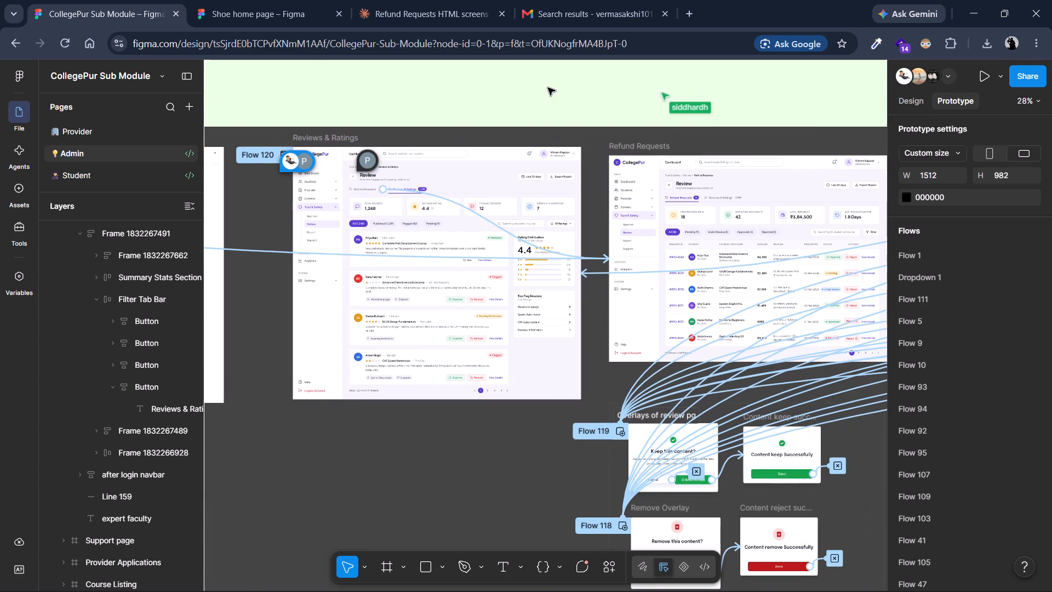
pyautogui.press('Escape')
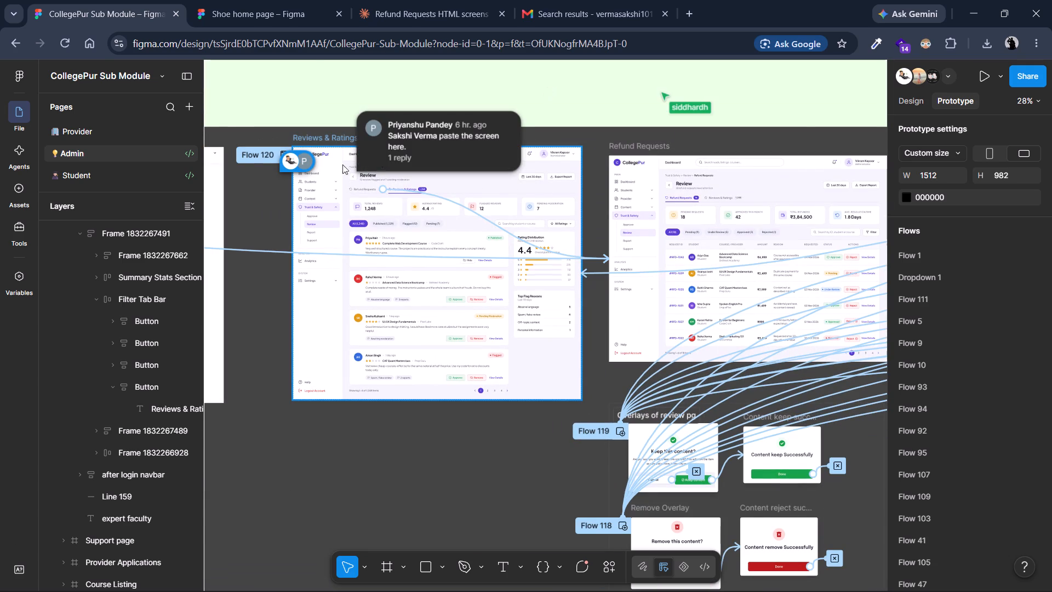
pyautogui.click(381, 158)
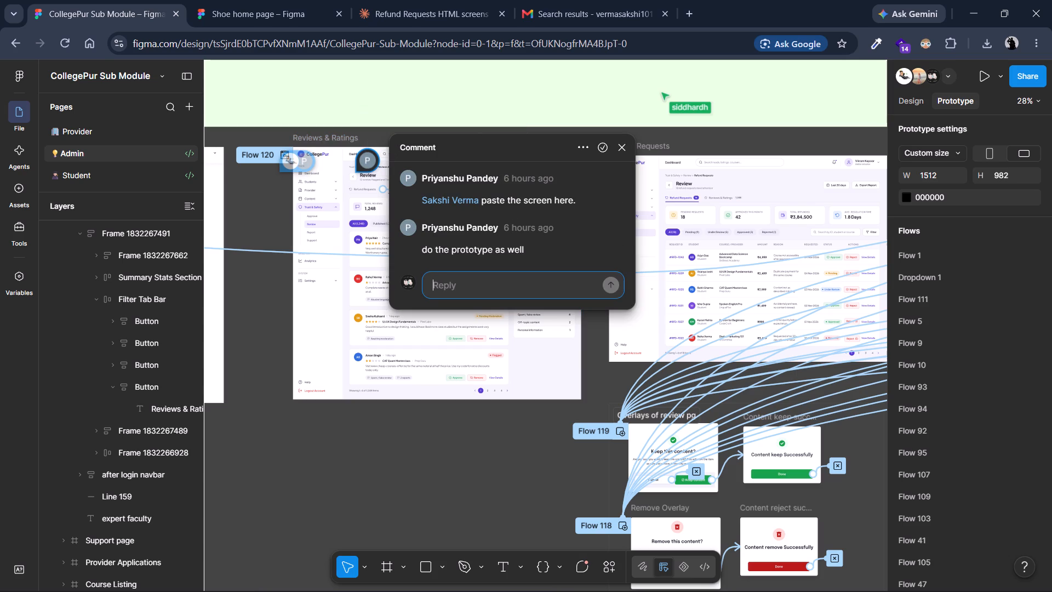
pyautogui.hotkey('shift', '@')
pyautogui.write('or')
pyautogui.press('BackSpace')
pyautogui.press('BackSpace')
pyautogui.write('pr')
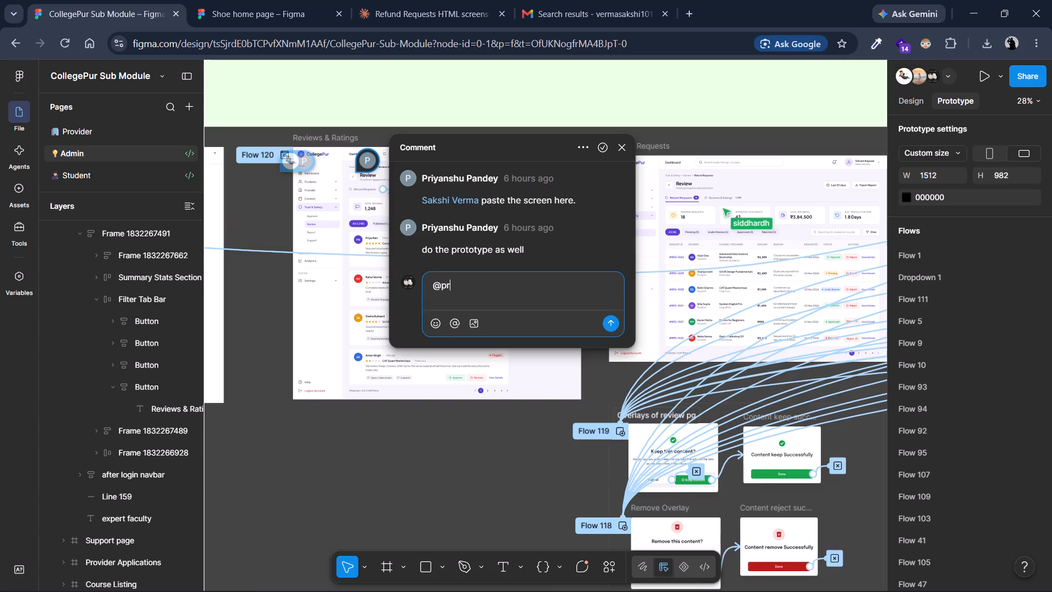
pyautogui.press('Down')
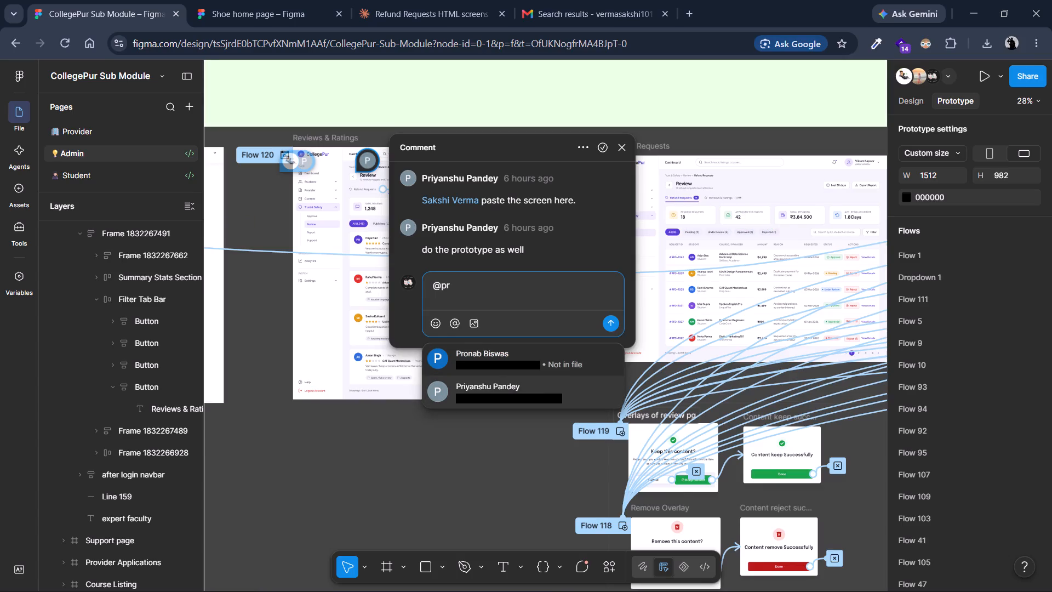
# Complete the mention of the comment's author and post the reply "done" in the Reviews & Ratings comment thread.
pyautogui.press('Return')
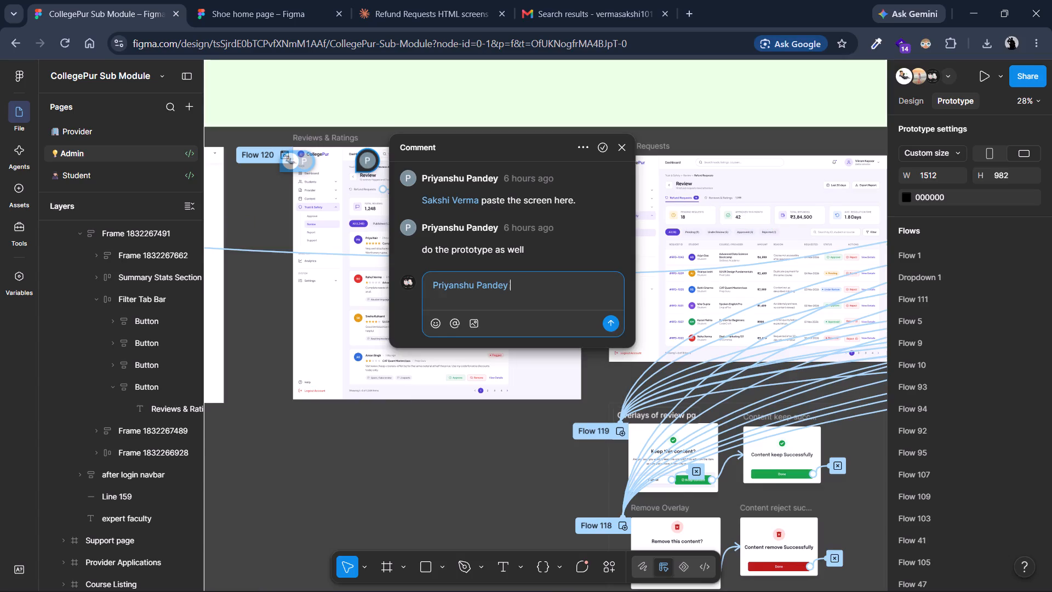
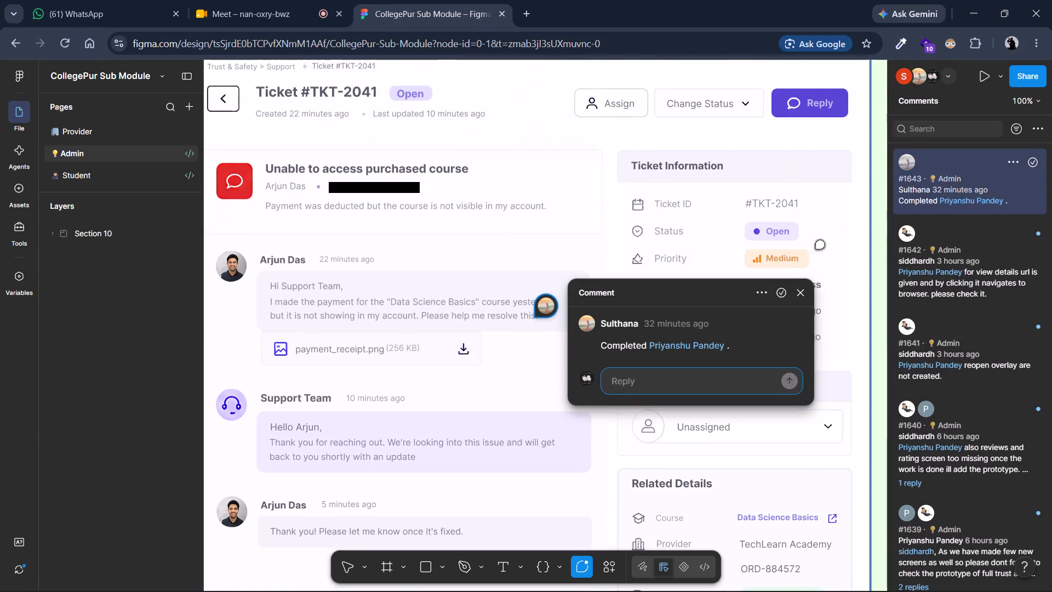
# Close the open "Completed" comment thread and search the file's comments for "sakshi".
pyautogui.click(803, 288)
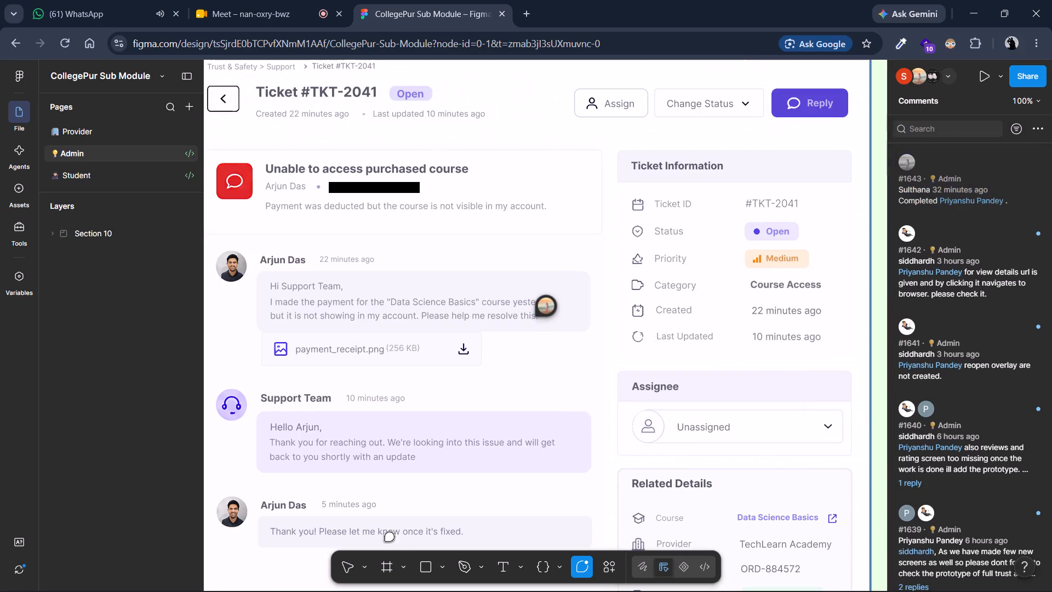
pyautogui.click(945, 129)
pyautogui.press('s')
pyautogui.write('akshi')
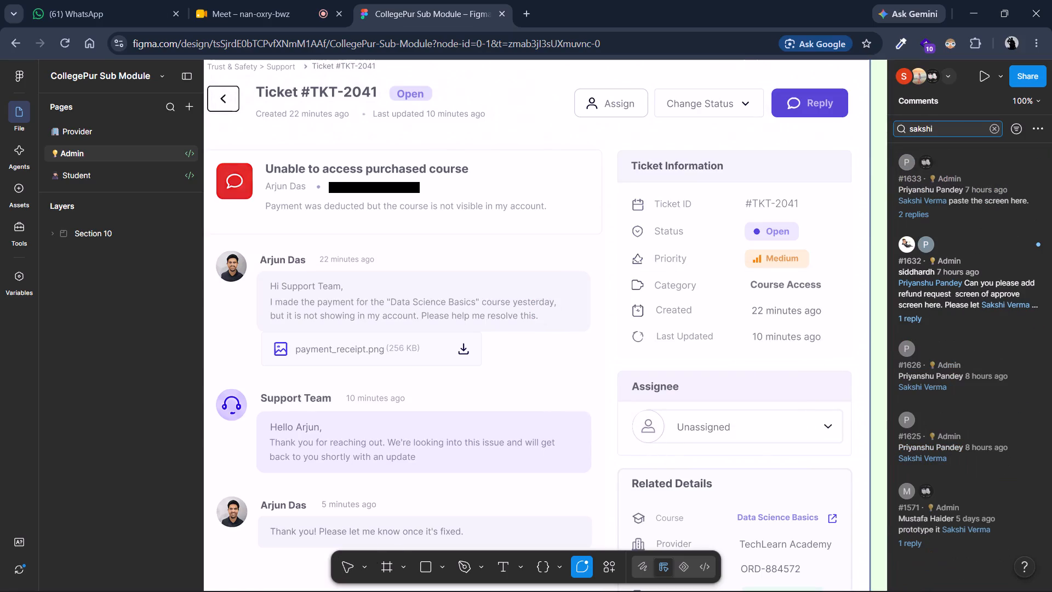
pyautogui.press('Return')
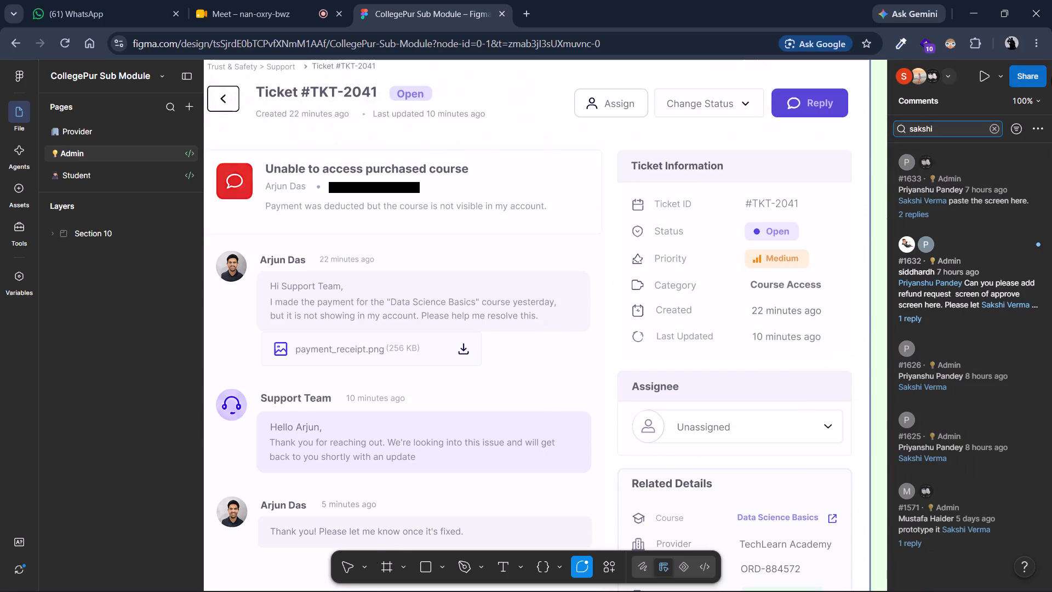
# Review the "paste the screen here" comment thread and its replies on the Reviews & Ratings frame, and close it.
pyautogui.click(971, 174)
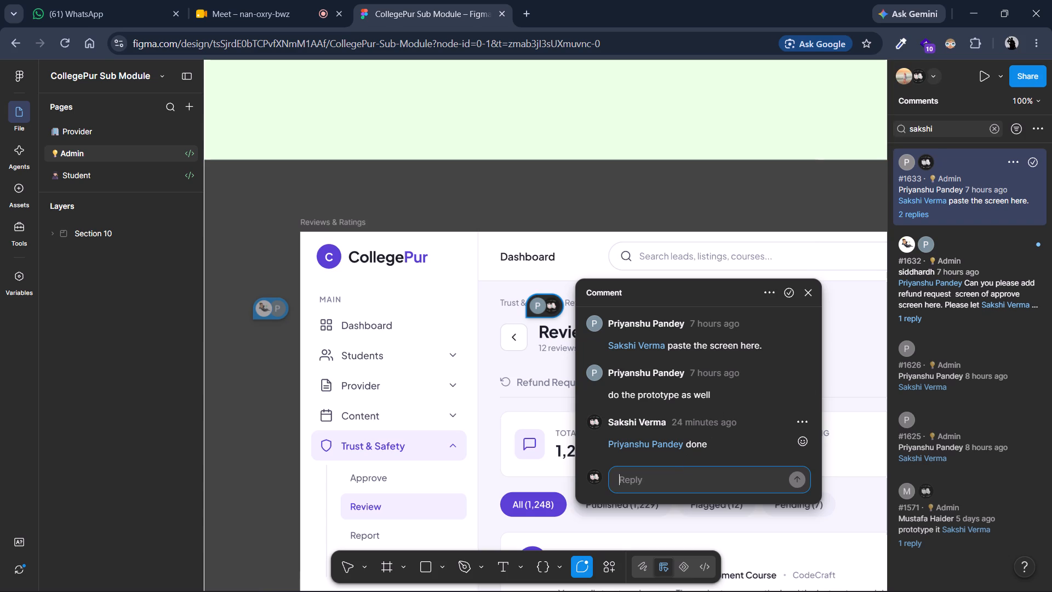
pyautogui.click(803, 287)
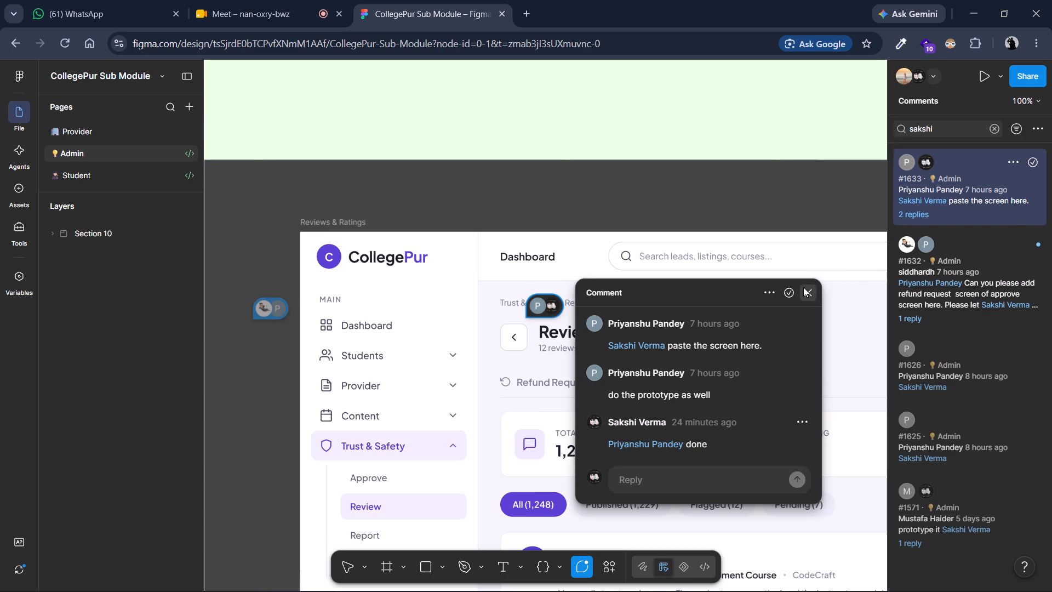
pyautogui.hscroll(-2, 804, 290)
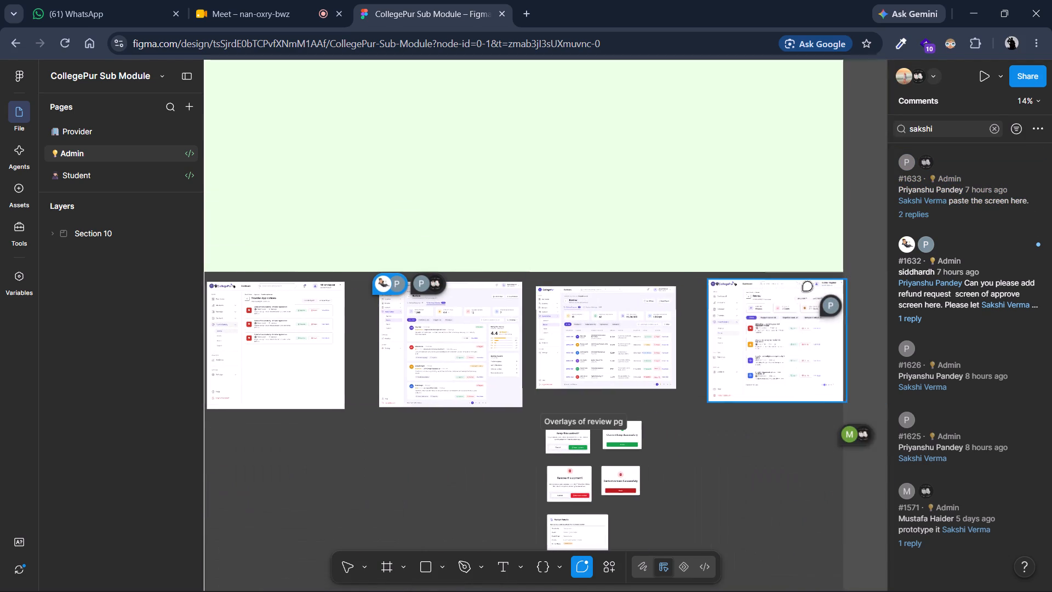
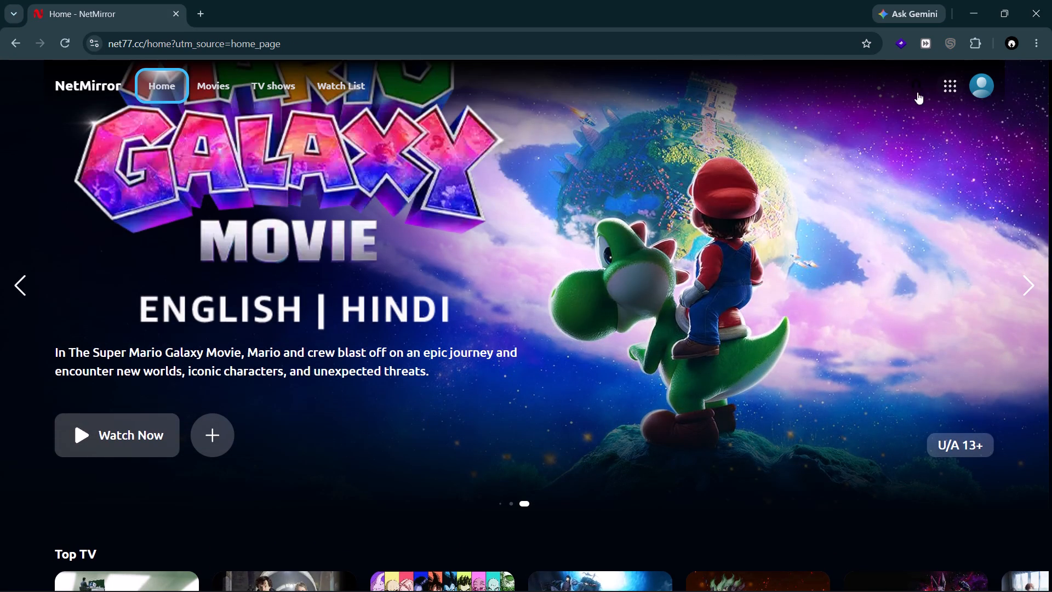
# Browse the film and TV show rows on the NetMirror home page.
pyautogui.click(913, 81)
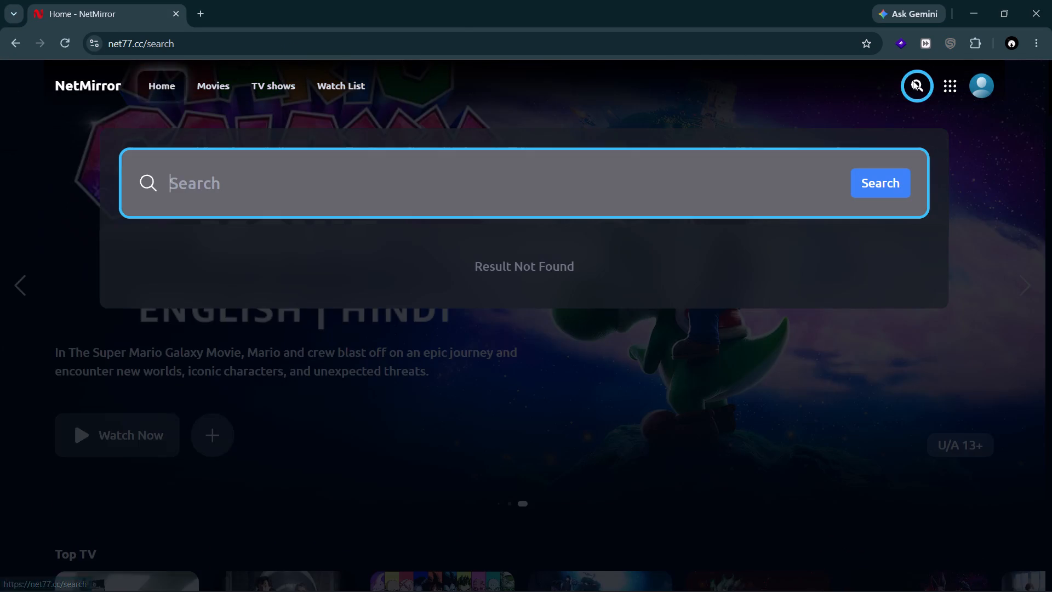
pyautogui.click(546, 397)
pyautogui.scroll(-2, 546, 397)
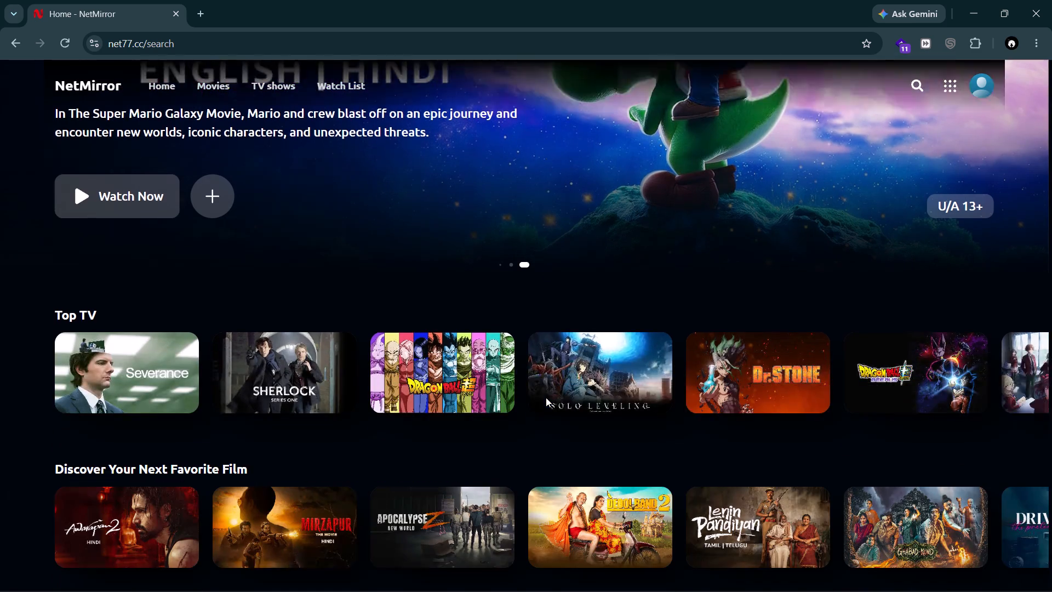
pyautogui.scroll(-3, 546, 397)
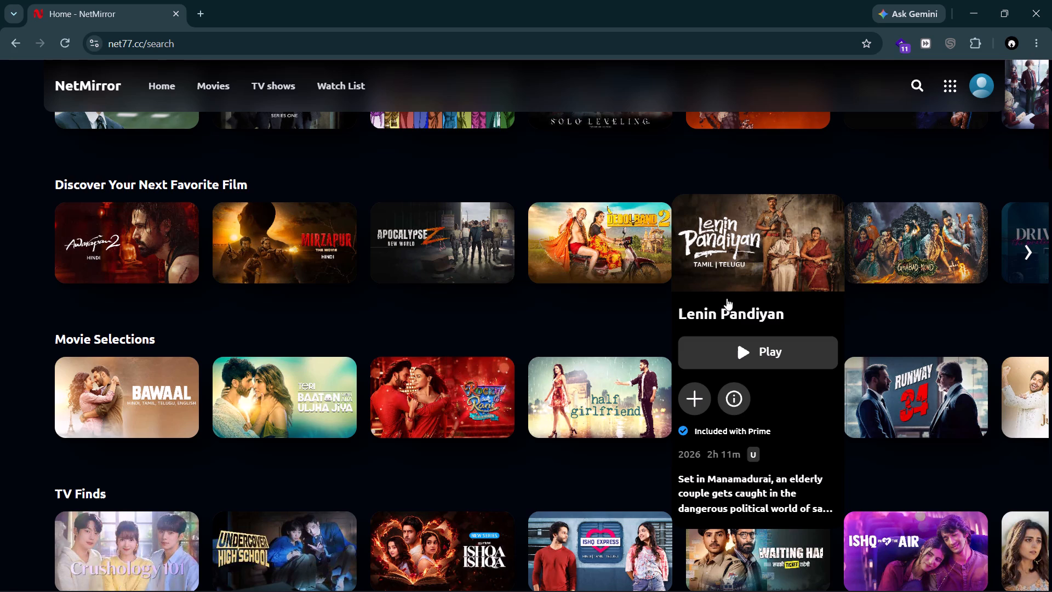
# Open the details page of the film Lenin Pandiyan and read its description.
pyautogui.click(744, 491)
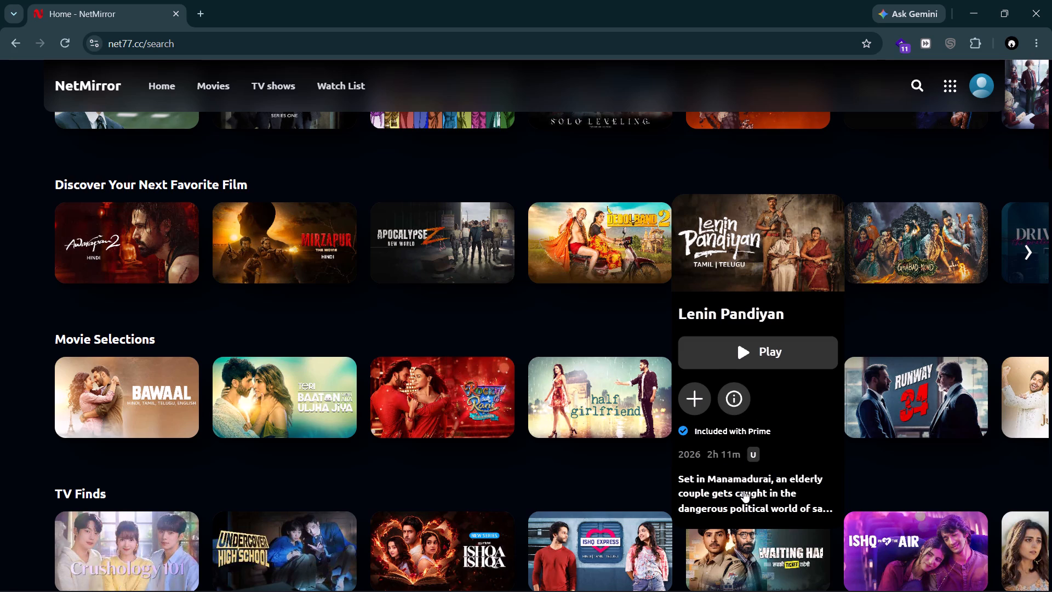
pyautogui.click(744, 491)
pyautogui.click(762, 214)
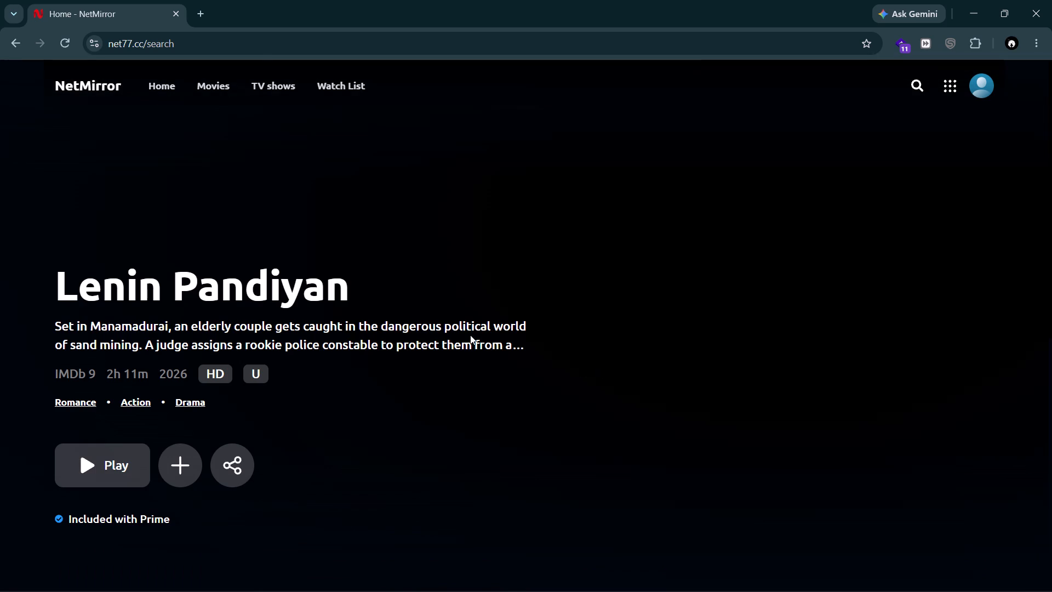
pyautogui.click(466, 334)
pyautogui.click(279, 333)
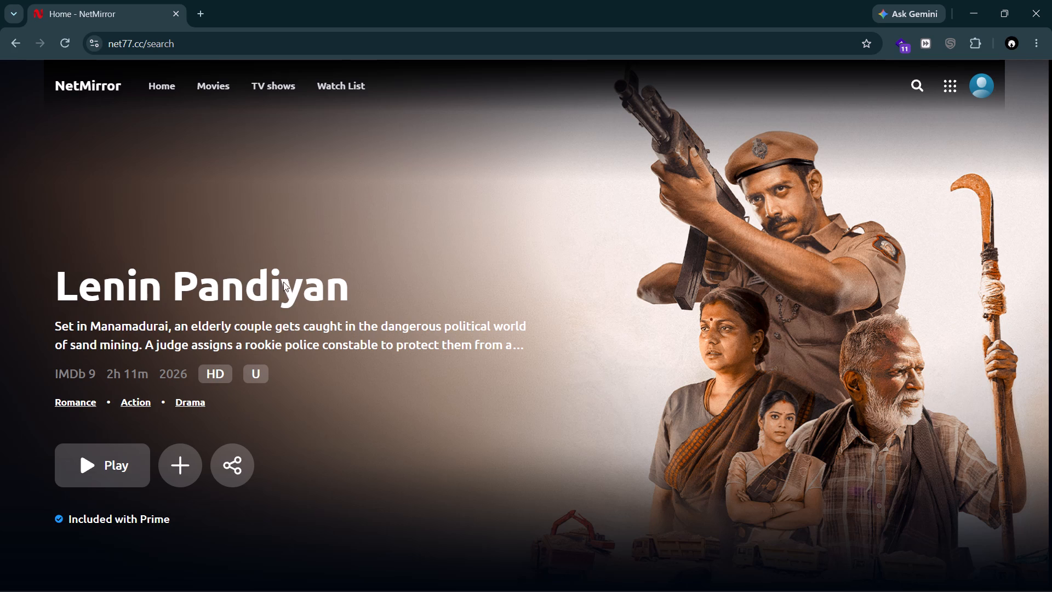
# Search Google for "lenin pandiyan" in a new tab, checking the title's spelling against the film's page.
pyautogui.moveTo(350, 290); pyautogui.dragTo(50, 288)
pyautogui.click(201, 13)
pyautogui.press('k')
pyautogui.press('BackSpace')
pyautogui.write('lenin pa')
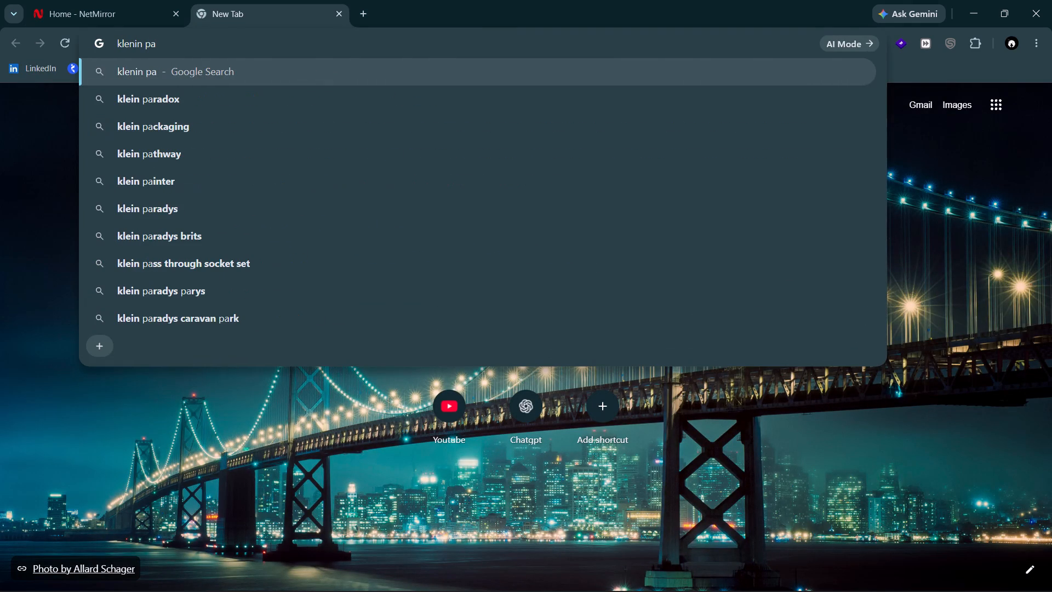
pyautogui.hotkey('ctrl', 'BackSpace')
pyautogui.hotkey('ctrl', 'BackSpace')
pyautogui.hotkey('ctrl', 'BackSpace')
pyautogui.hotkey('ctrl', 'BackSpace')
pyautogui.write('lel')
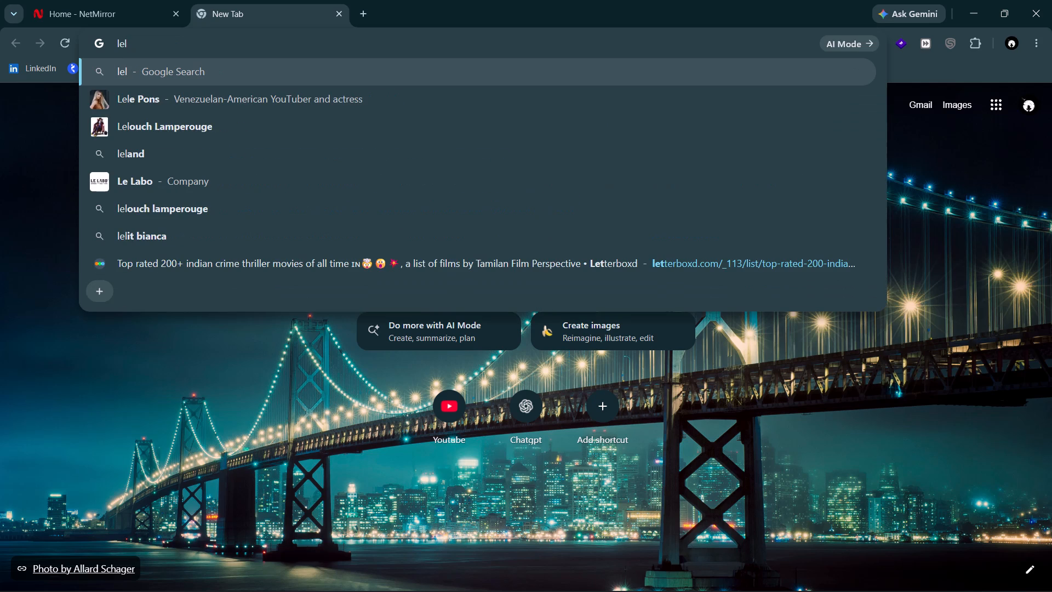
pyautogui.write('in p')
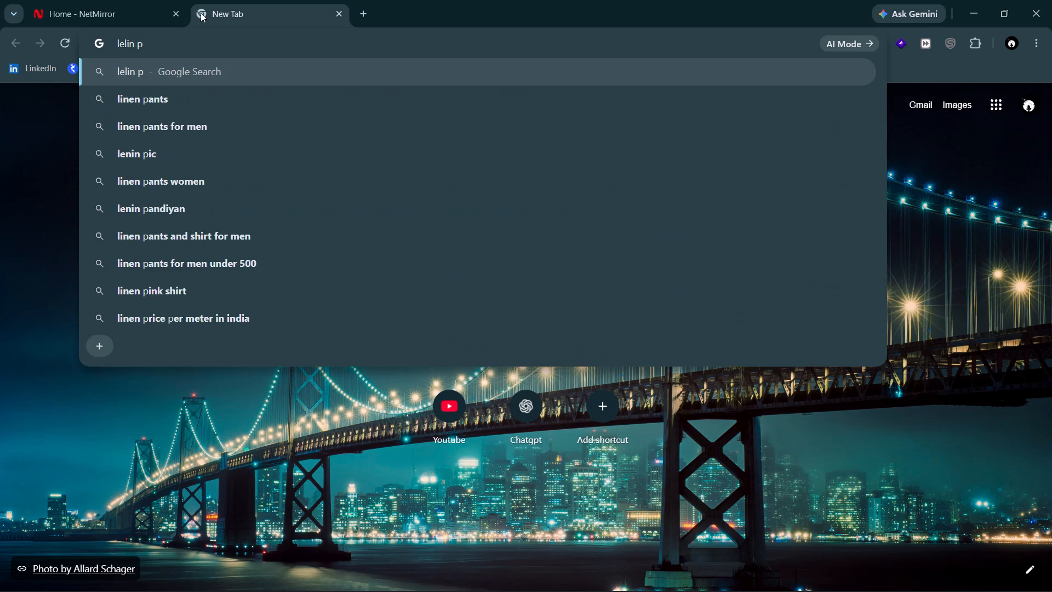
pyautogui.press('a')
pyautogui.click(56, 0)
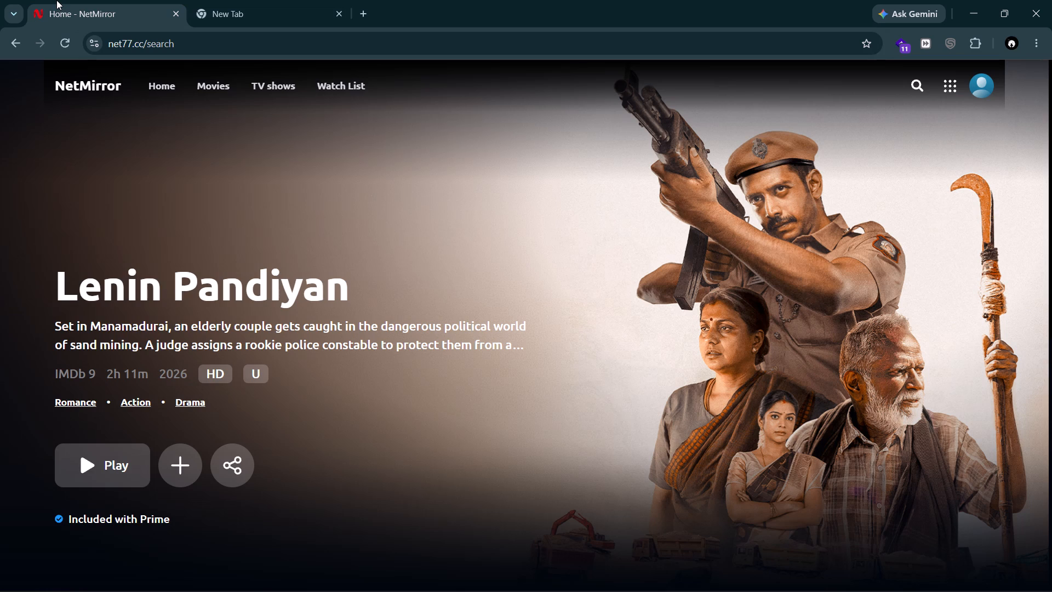
pyautogui.click(281, 0)
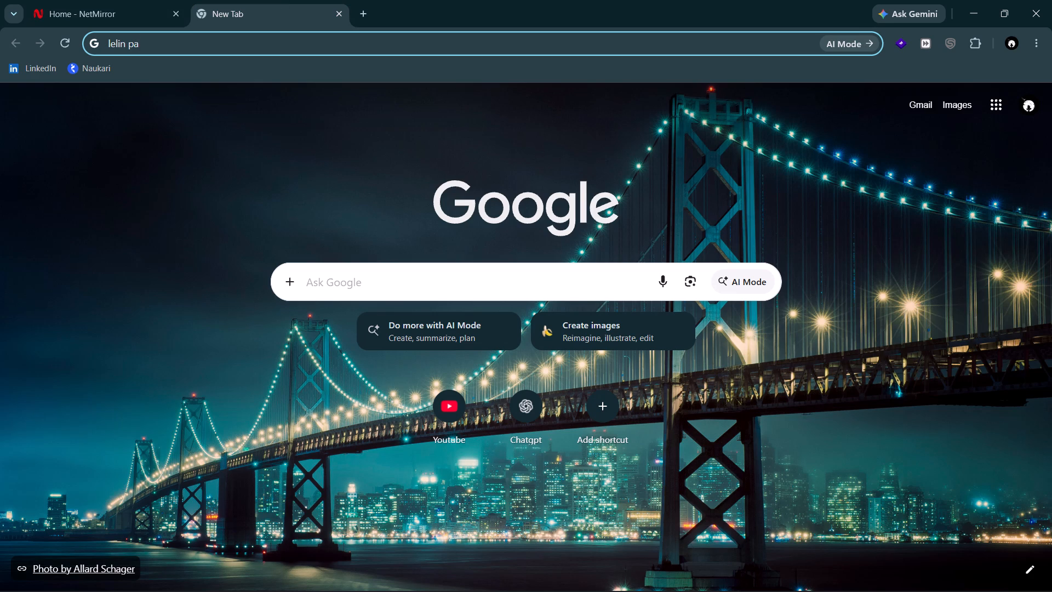
pyautogui.hotkey('ctrl', 'BackSpace')
pyautogui.hotkey('ctrl', 'BackSpace')
pyautogui.hotkey('ctrl', 'BackSpace')
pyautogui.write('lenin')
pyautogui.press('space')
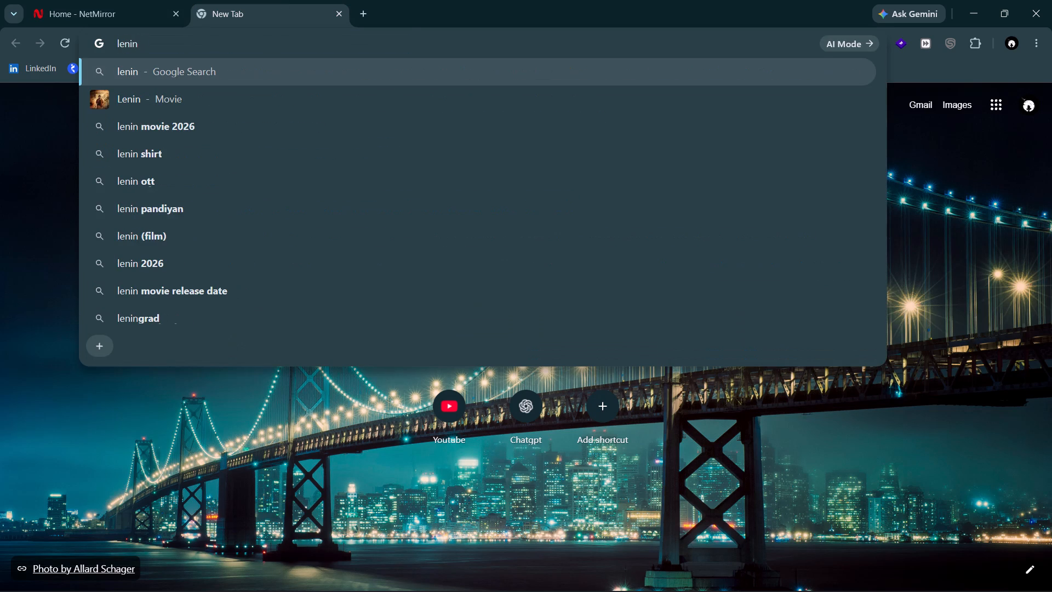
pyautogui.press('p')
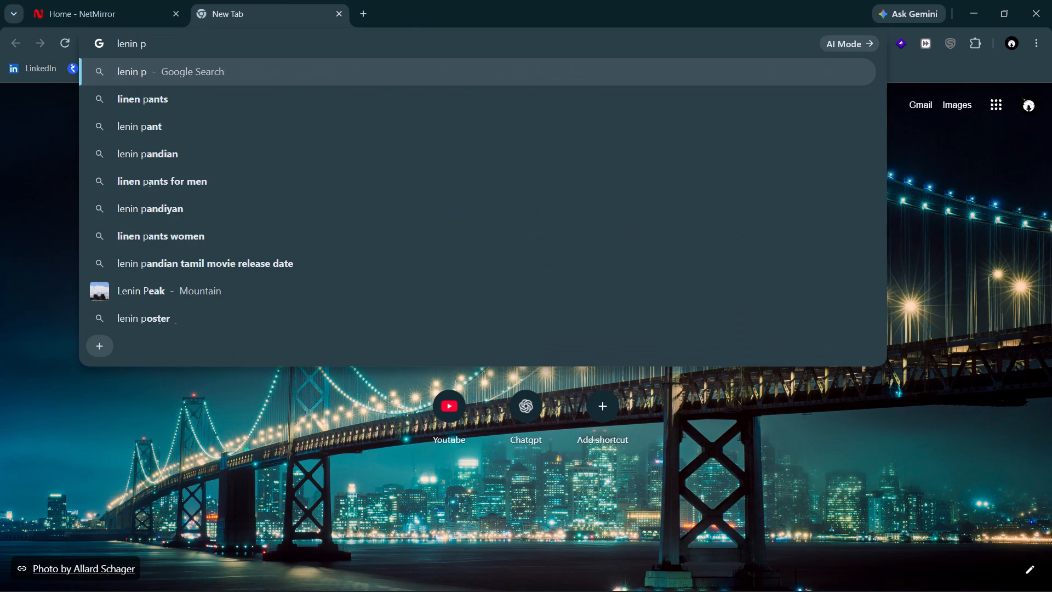
pyautogui.click(62, 0)
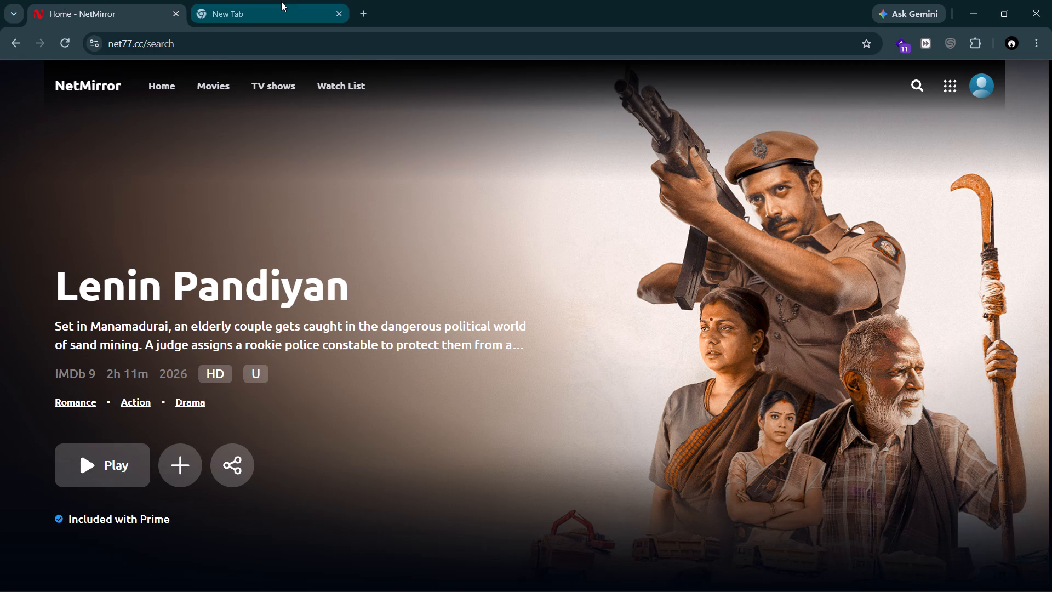
pyautogui.click(281, 2)
pyautogui.write('amd')
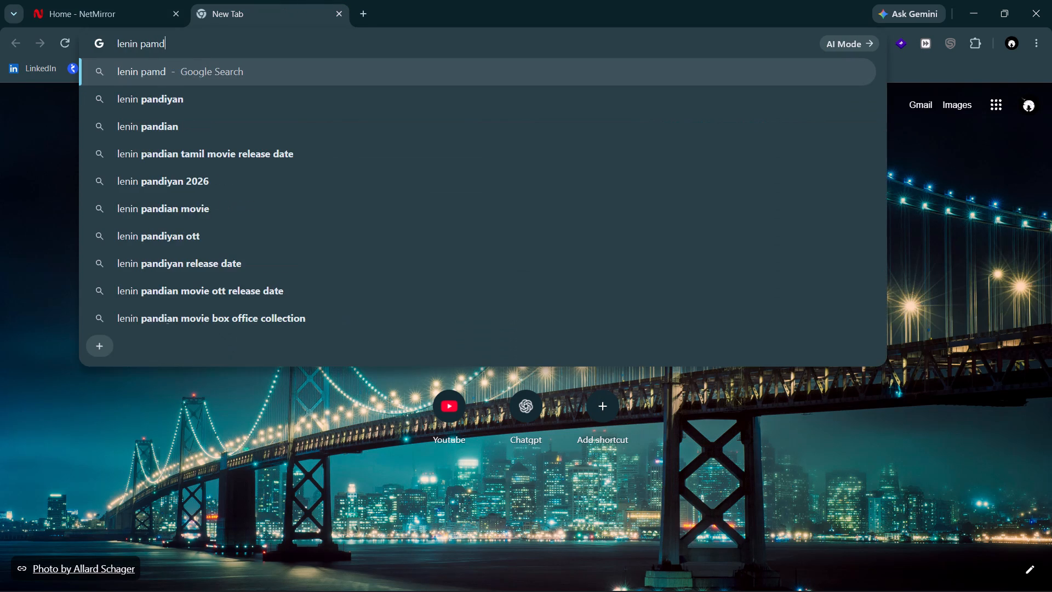
pyautogui.press('BackSpace')
pyautogui.press('BackSpace')
pyautogui.press('m')
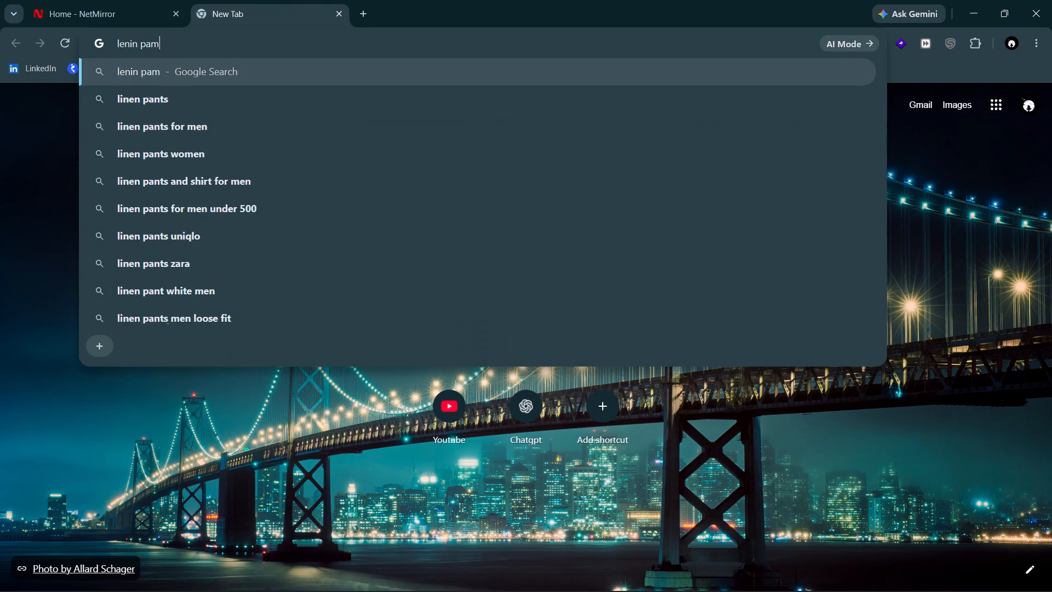
pyautogui.press('BackSpace')
pyautogui.write('nid')
pyautogui.press('BackSpace')
pyautogui.press('BackSpace')
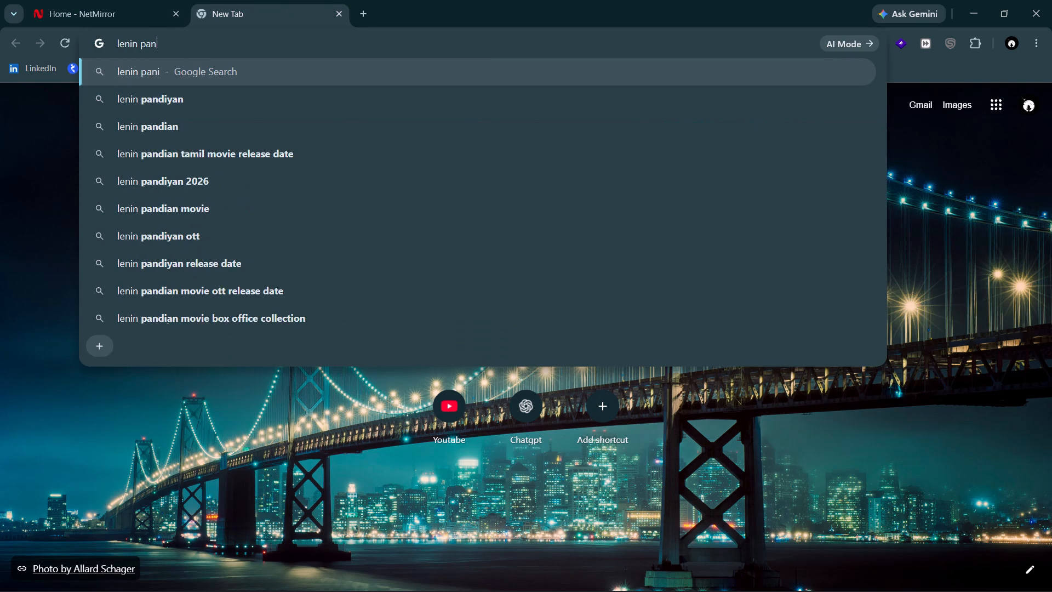
pyautogui.write('di')
pyautogui.press('Return')
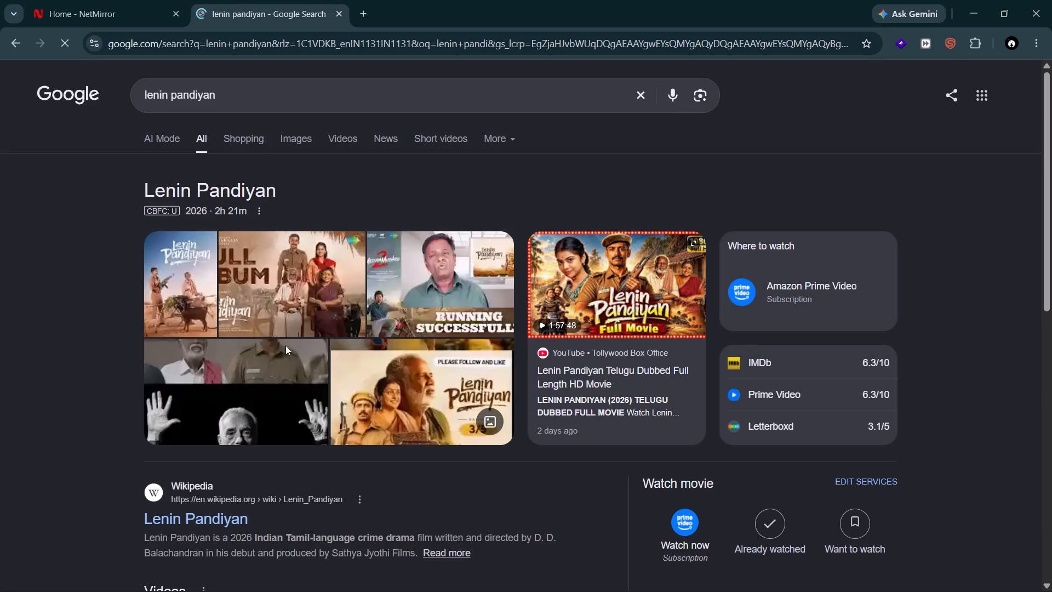
# Look through the Lenin Pandiyan search results, including the ratings, videos and film synopsis.
pyautogui.scroll(-2, 296, 406)
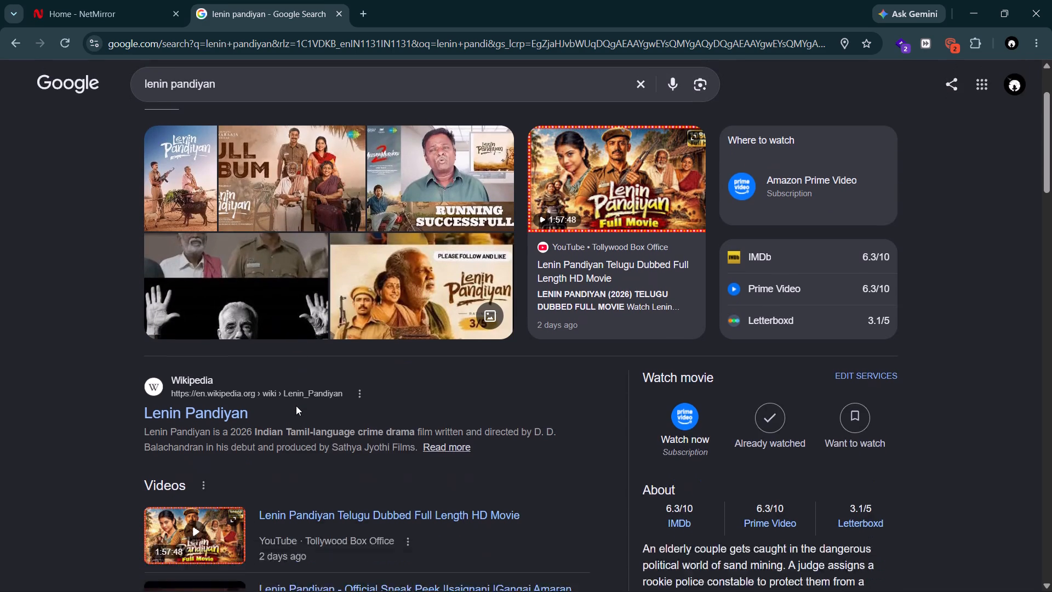
pyautogui.scroll(-1, 296, 406)
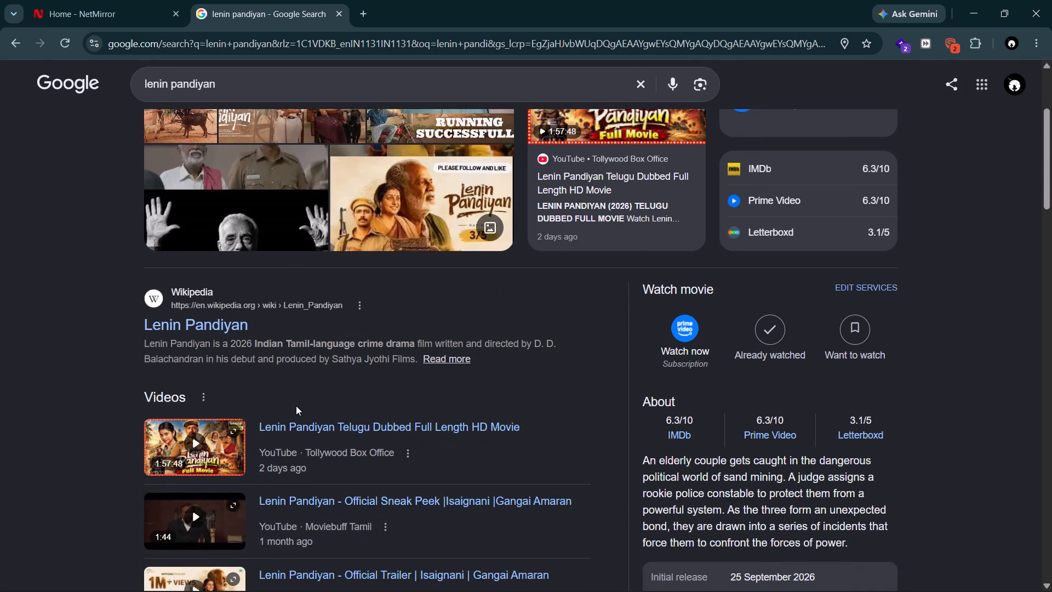
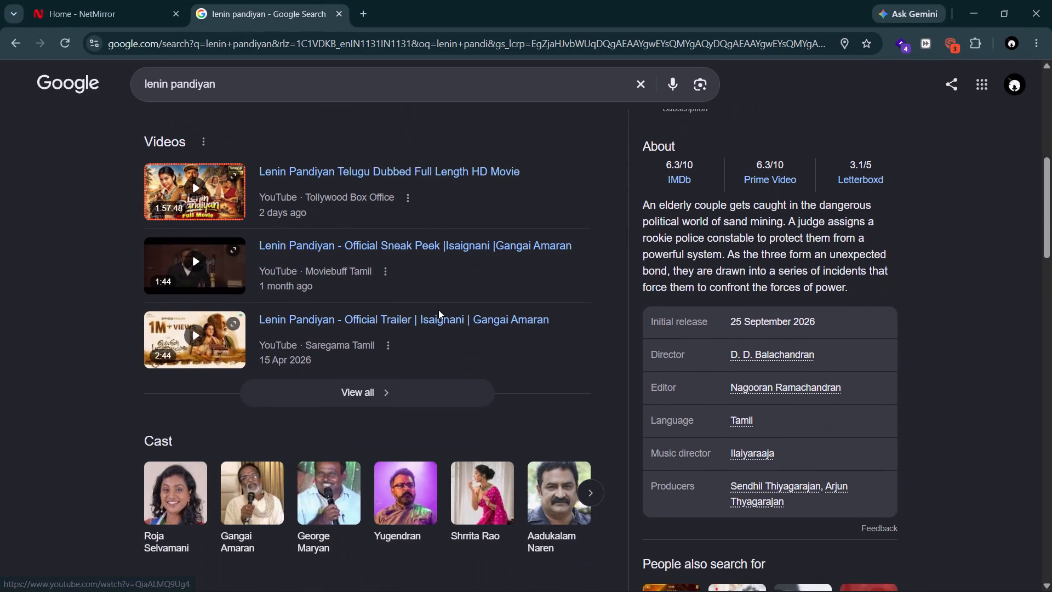
# Close the Lenin Pandiyan search results and return to the NetMirror home page.
pyautogui.click(193, 0)
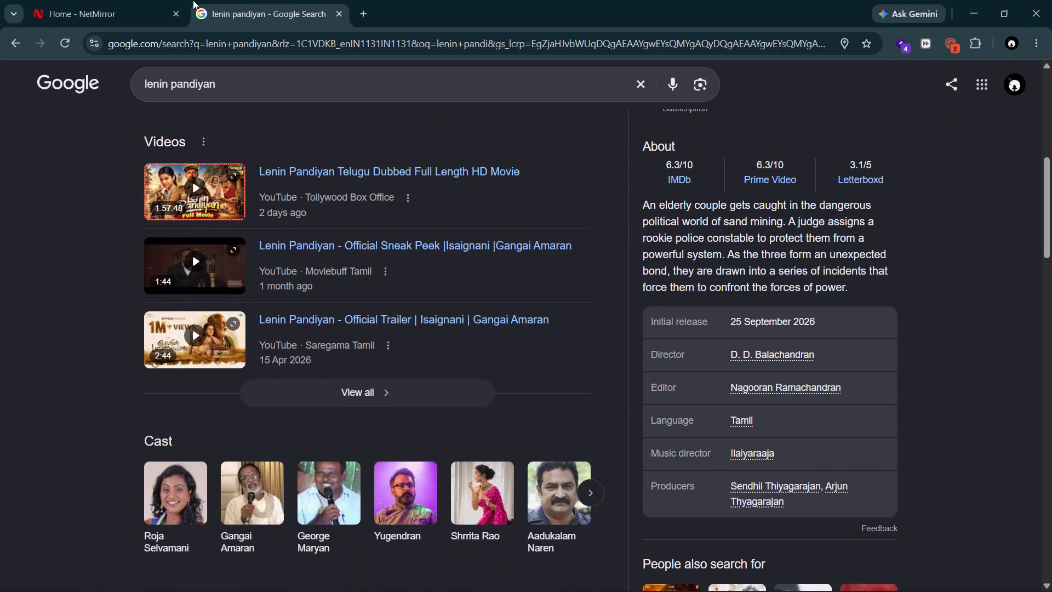
pyautogui.click(106, 0)
pyautogui.hscroll(7, 398, 306)
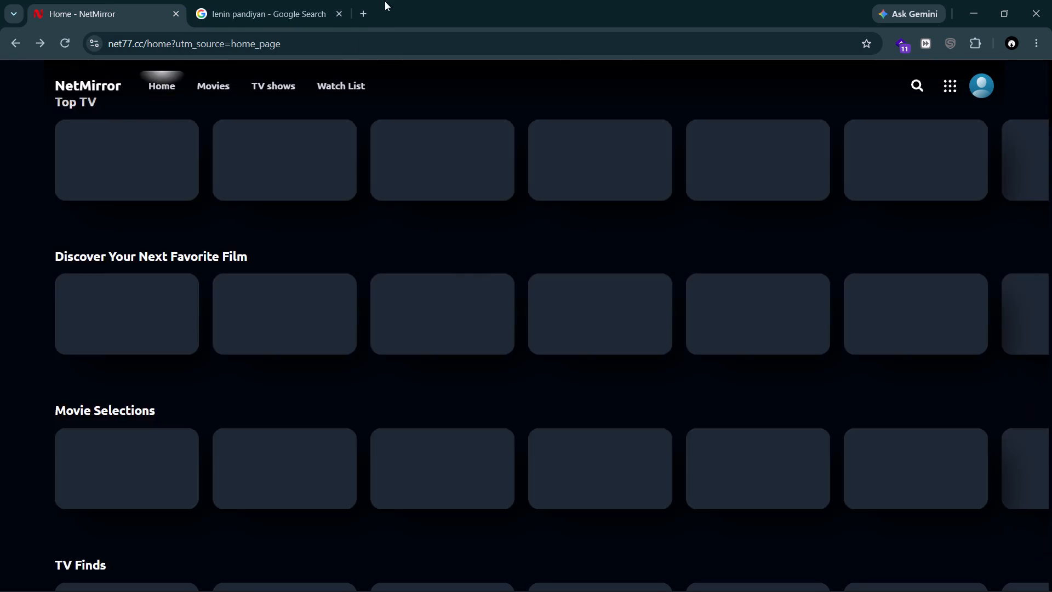
pyautogui.click(339, 19)
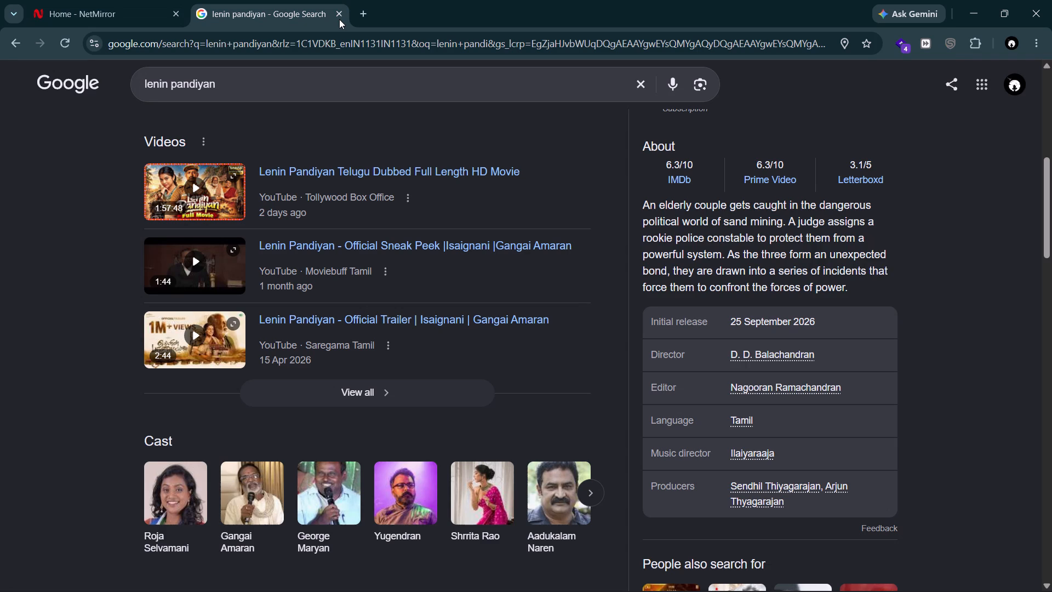
pyautogui.click(339, 19)
pyautogui.click(339, 16)
# Browse the home page's film rows and open the details page of JugJugg Jeeyo from Movie Selections.
pyautogui.scroll(-4, 568, 301)
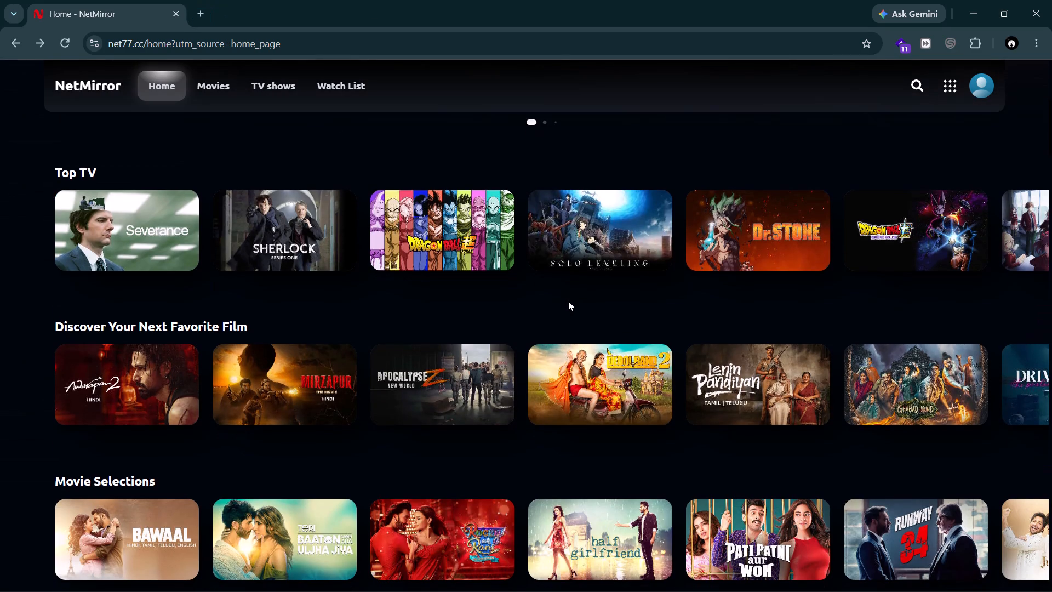
pyautogui.scroll(-3, 568, 301)
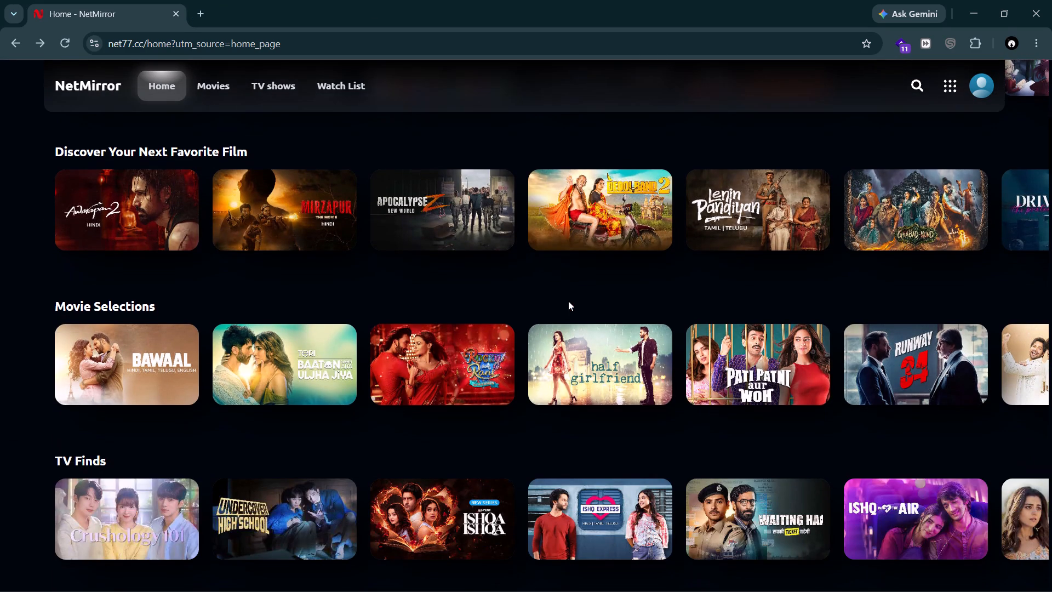
pyautogui.scroll(-2, 733, 322)
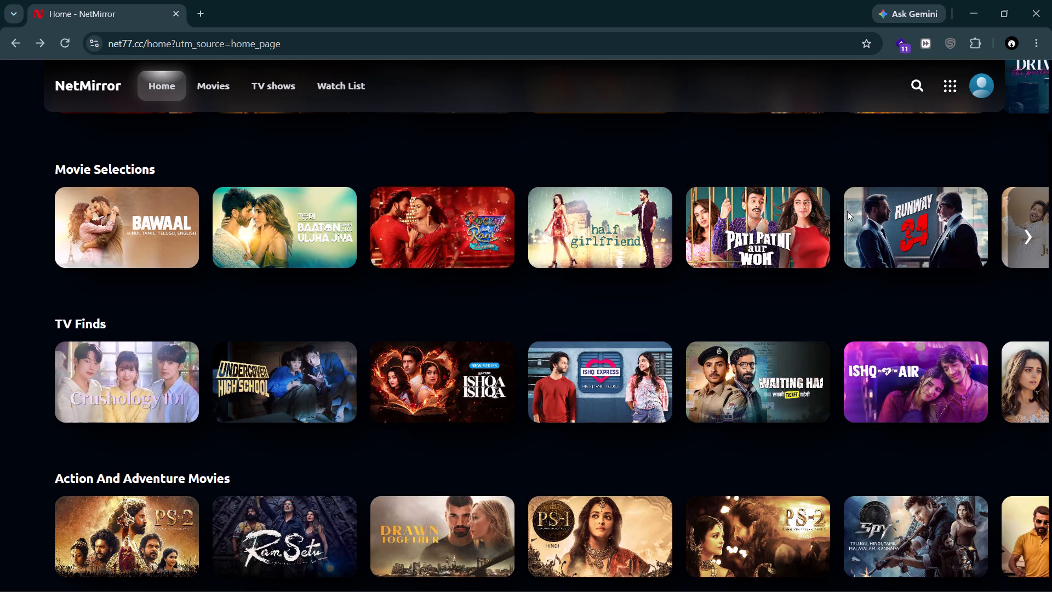
pyautogui.click(1030, 229)
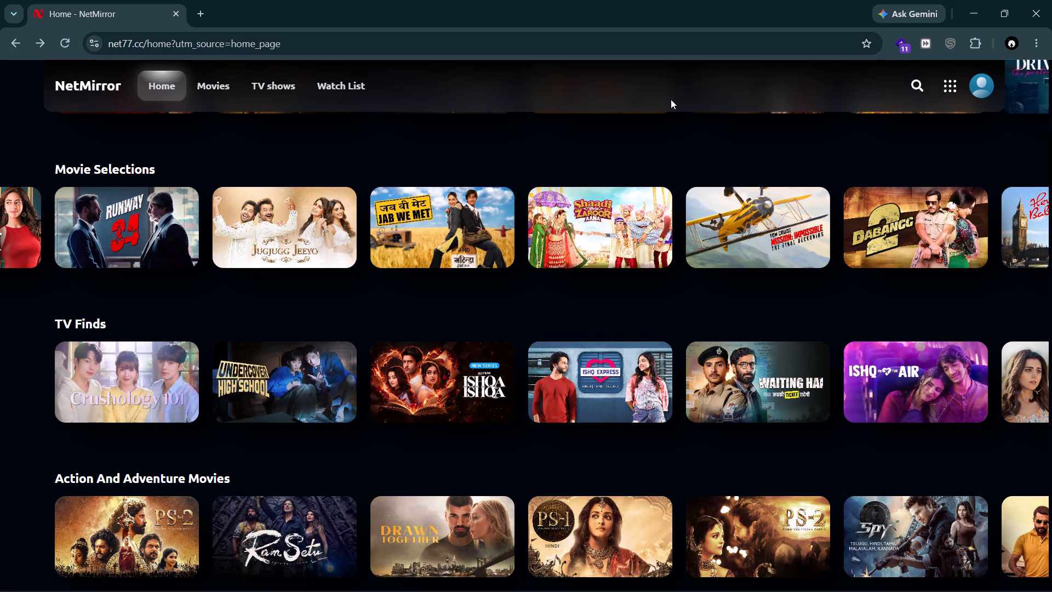
pyautogui.click(311, 198)
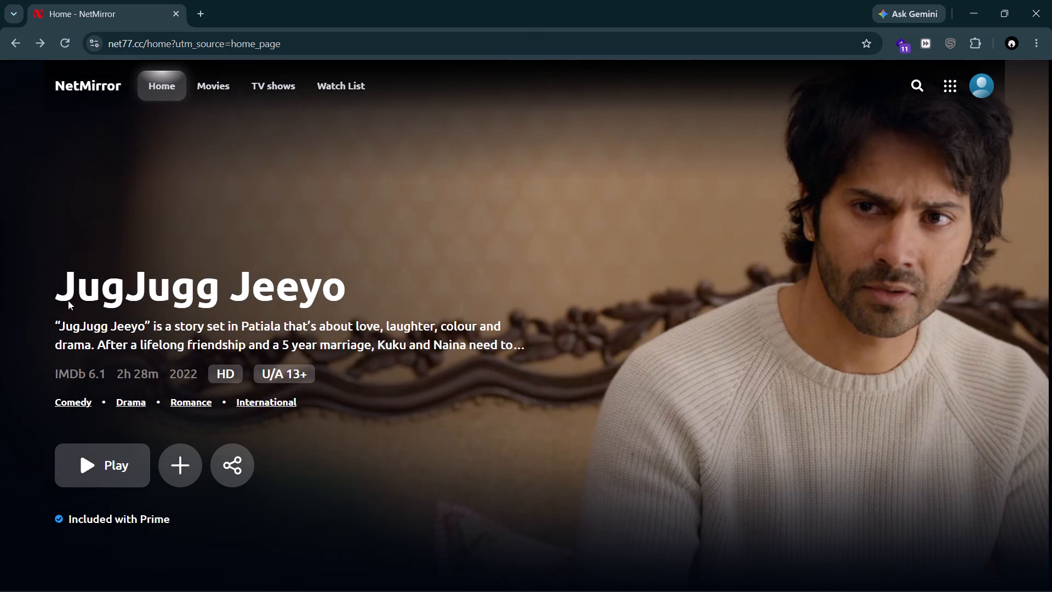
# Search Google for "jugjugg jeeyo" in a new tab, using the suggestion offered for "jugjugg".
pyautogui.moveTo(61, 292); pyautogui.dragTo(336, 281)
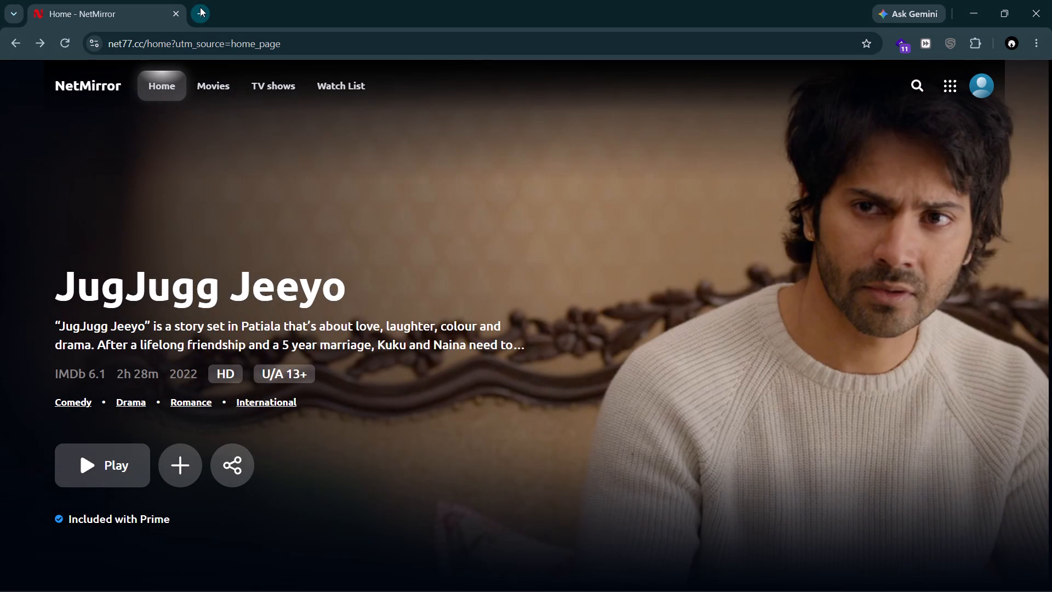
pyautogui.click(200, 7)
pyautogui.write('jugjugg')
pyautogui.press('space')
pyautogui.press('Down')
pyautogui.press('Return')
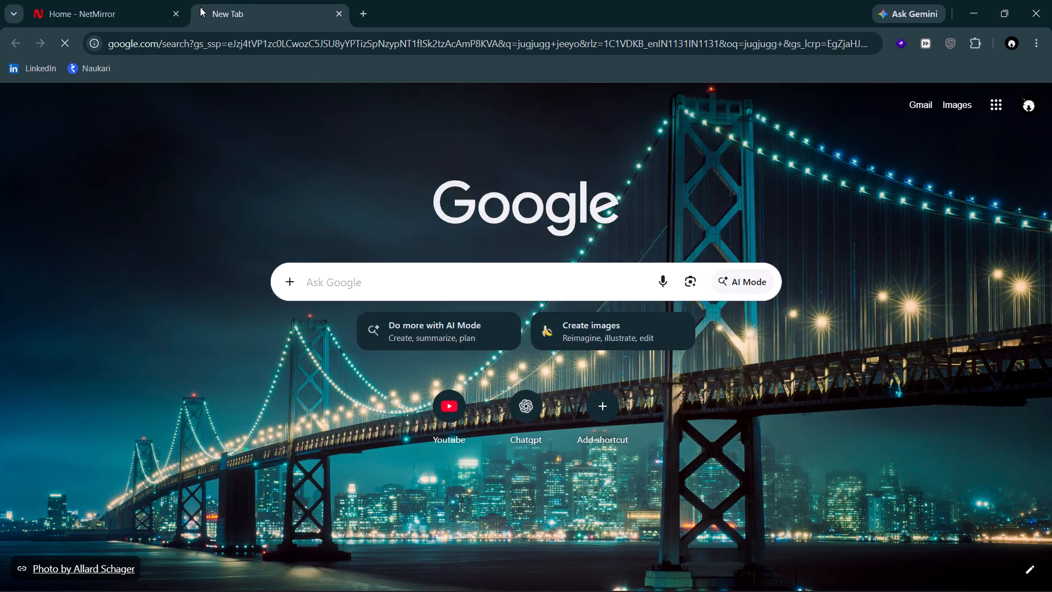
# Review the film's ratings and synopsis, expand the question "Is Jug Jugg Jeeyo hit or flop?", and close the search tab.
pyautogui.scroll(-3, 308, 243)
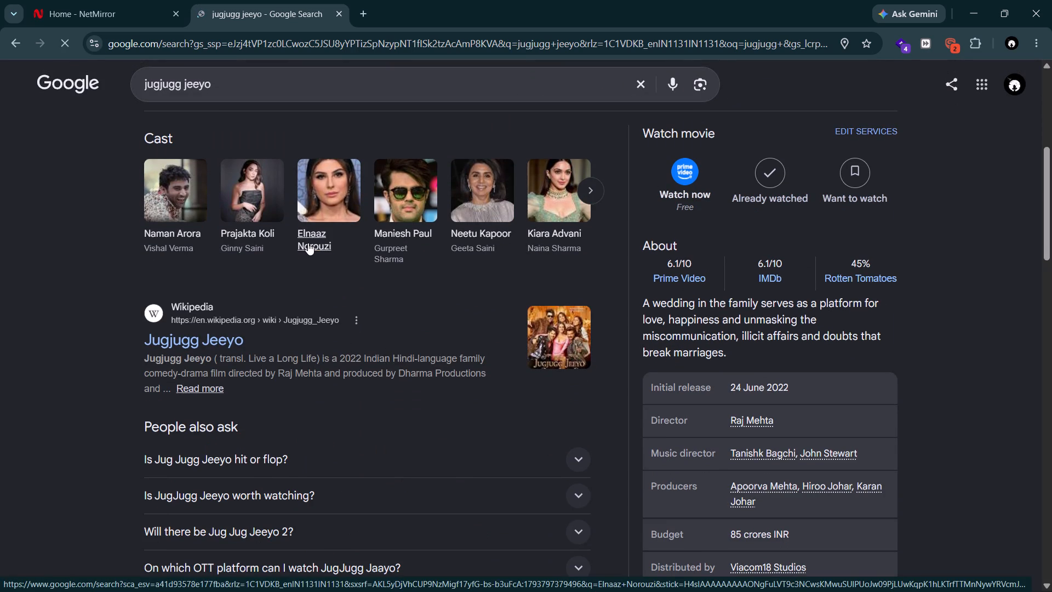
pyautogui.scroll(-1, 308, 243)
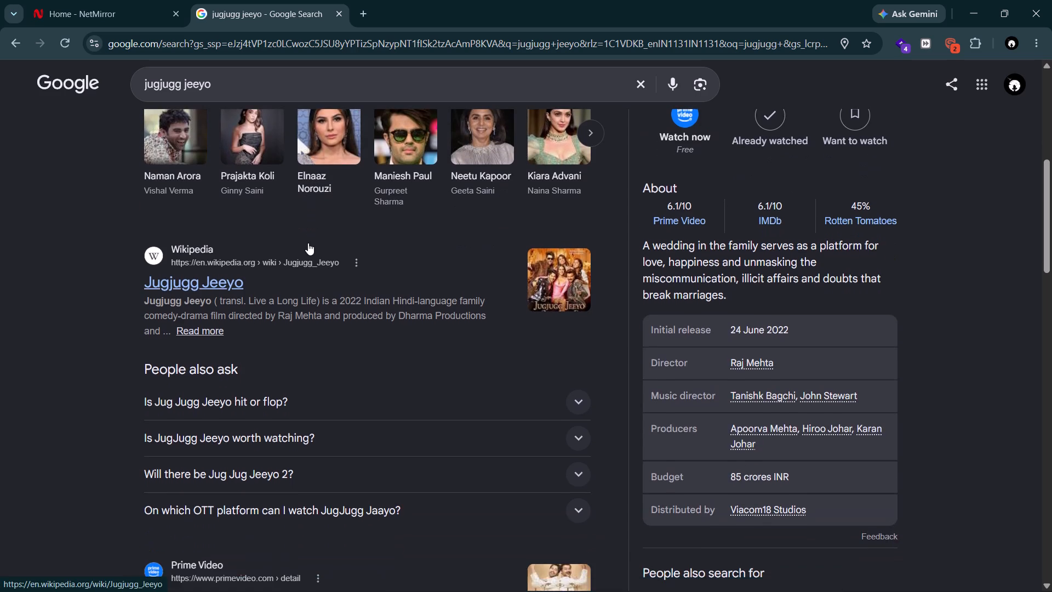
pyautogui.scroll(-3, 308, 243)
pyautogui.click(288, 130)
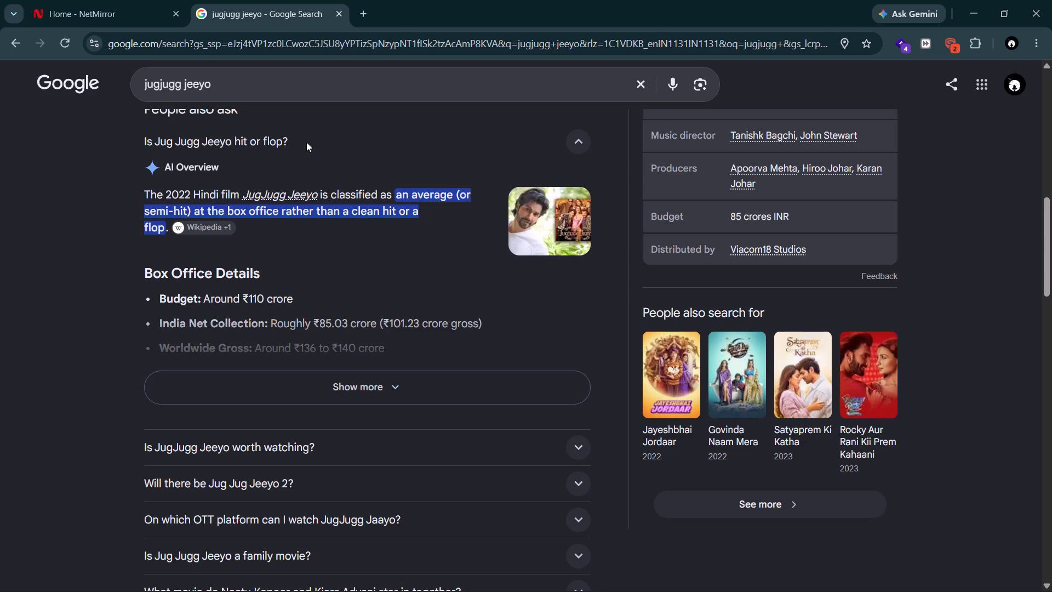
pyautogui.click(335, 19)
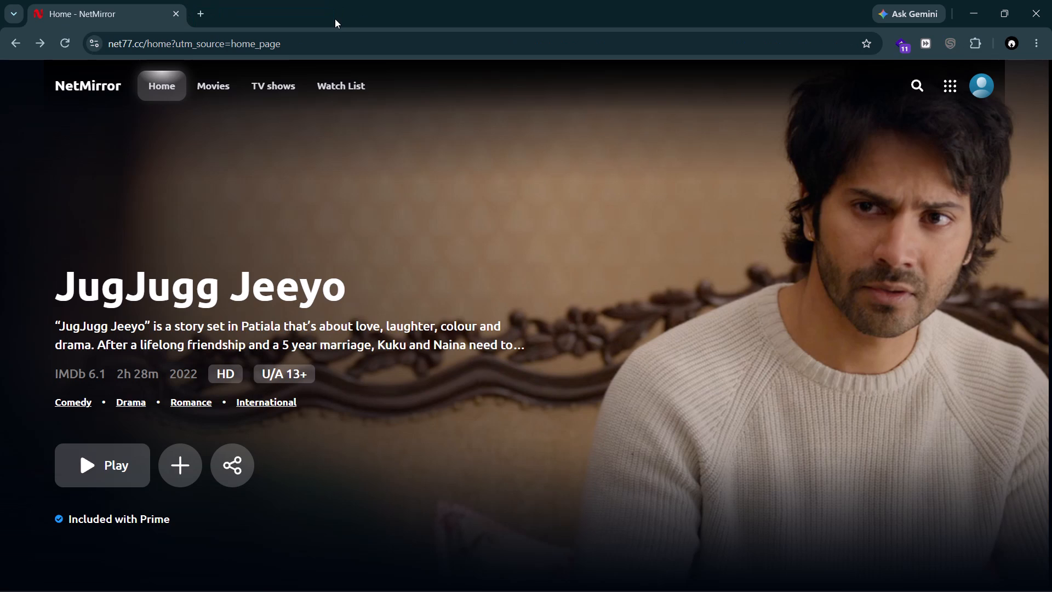
# Start playing JugJugg Jeeyo from its details page.
pyautogui.click(98, 451)
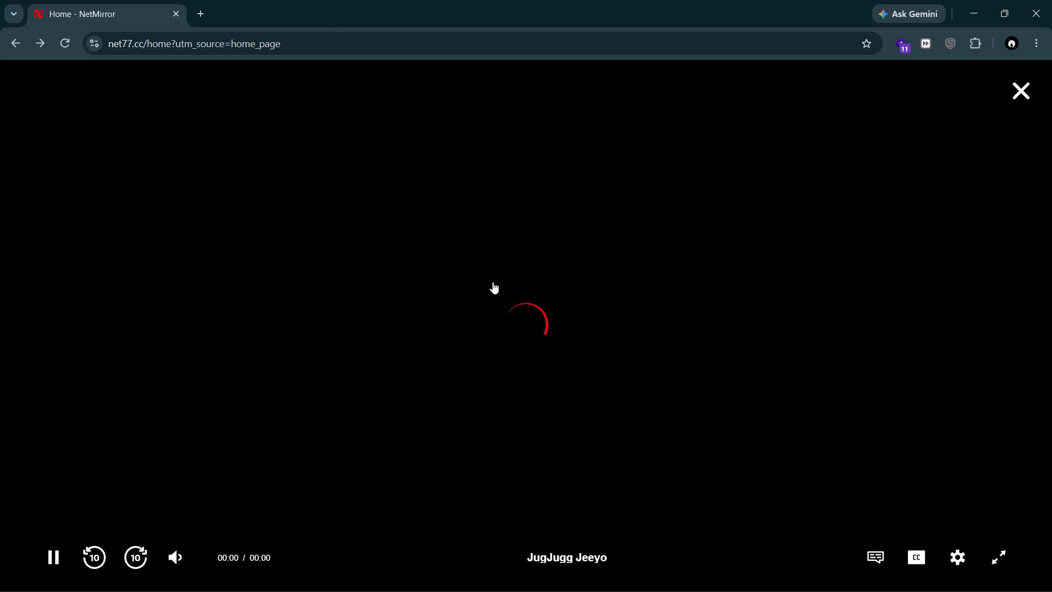
pyautogui.click(517, 255)
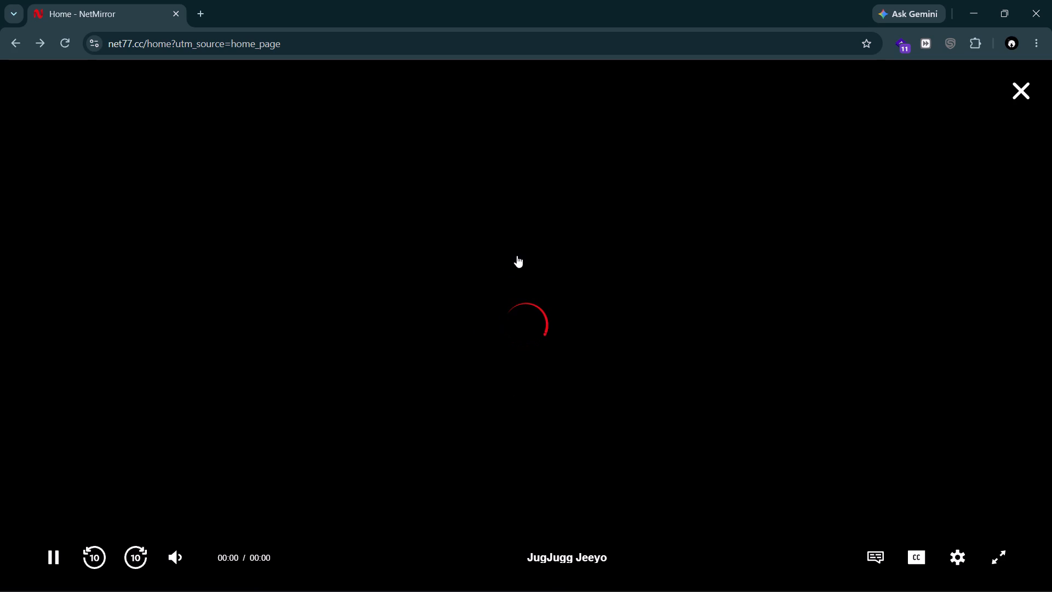